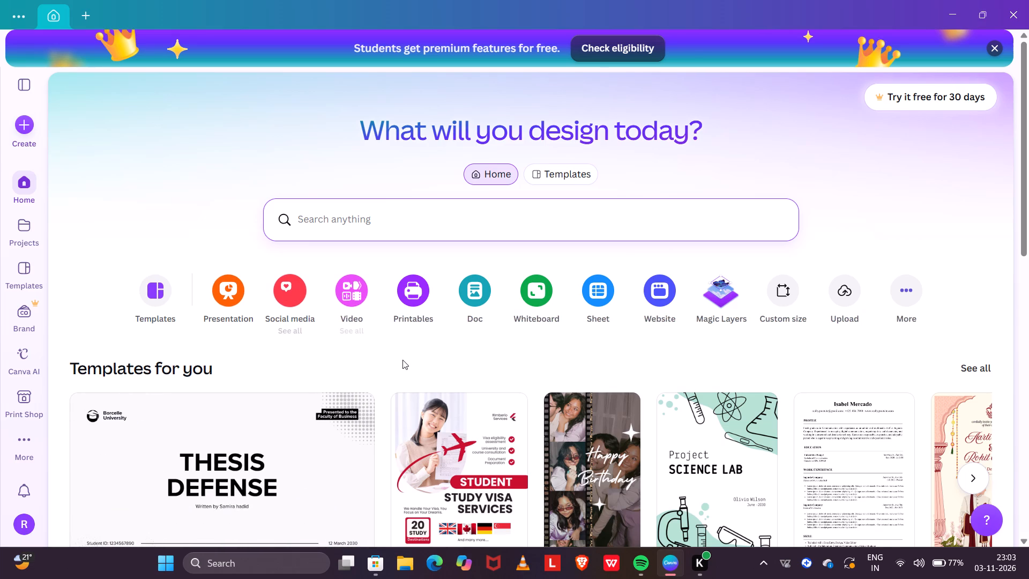
Open the custom size options for creating a new design.
click(794, 295)
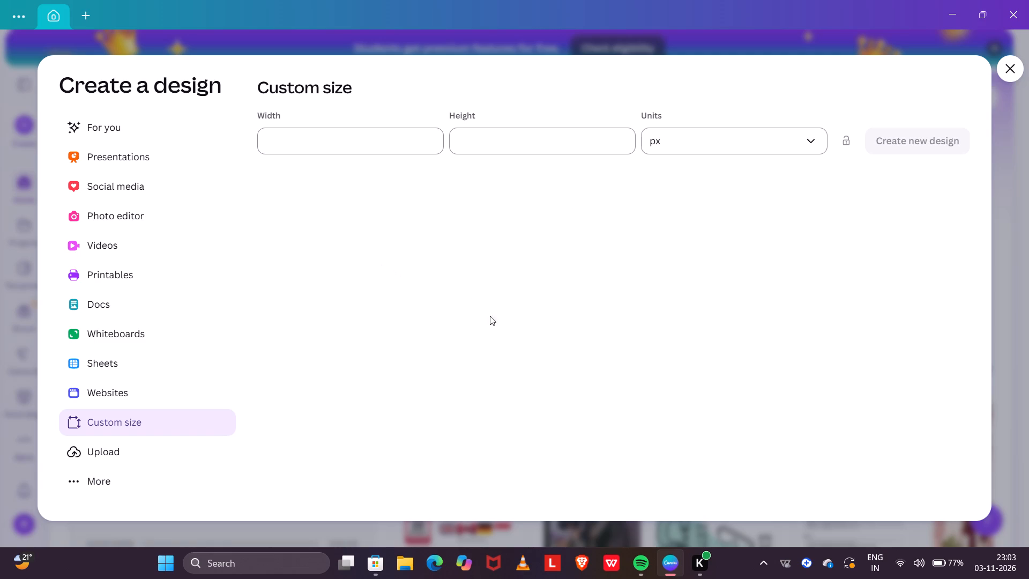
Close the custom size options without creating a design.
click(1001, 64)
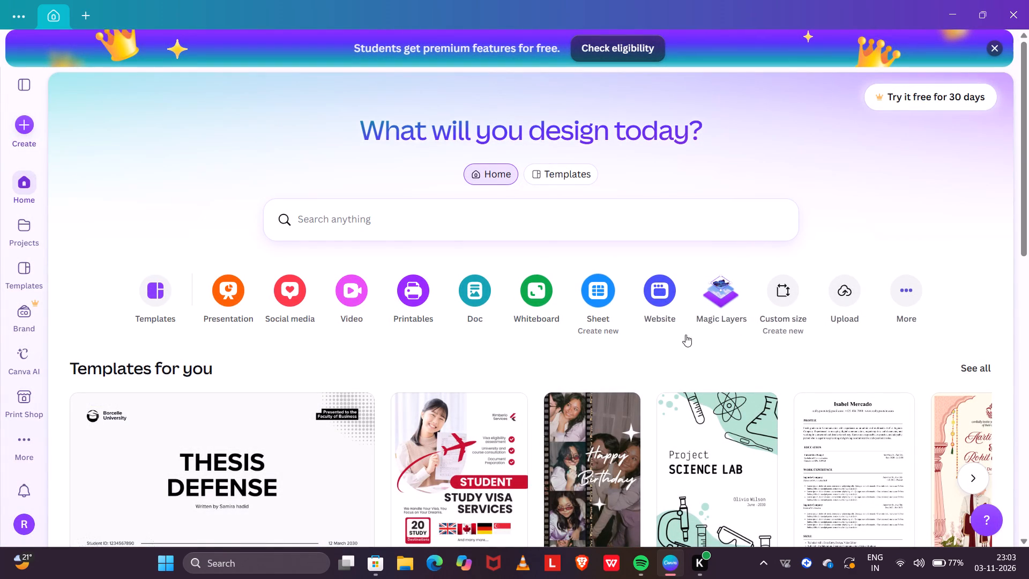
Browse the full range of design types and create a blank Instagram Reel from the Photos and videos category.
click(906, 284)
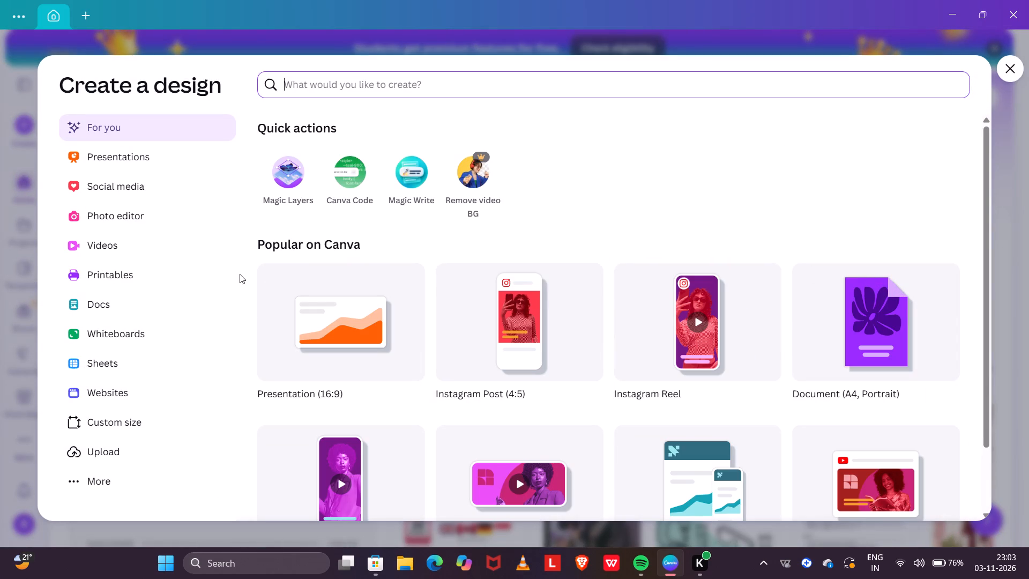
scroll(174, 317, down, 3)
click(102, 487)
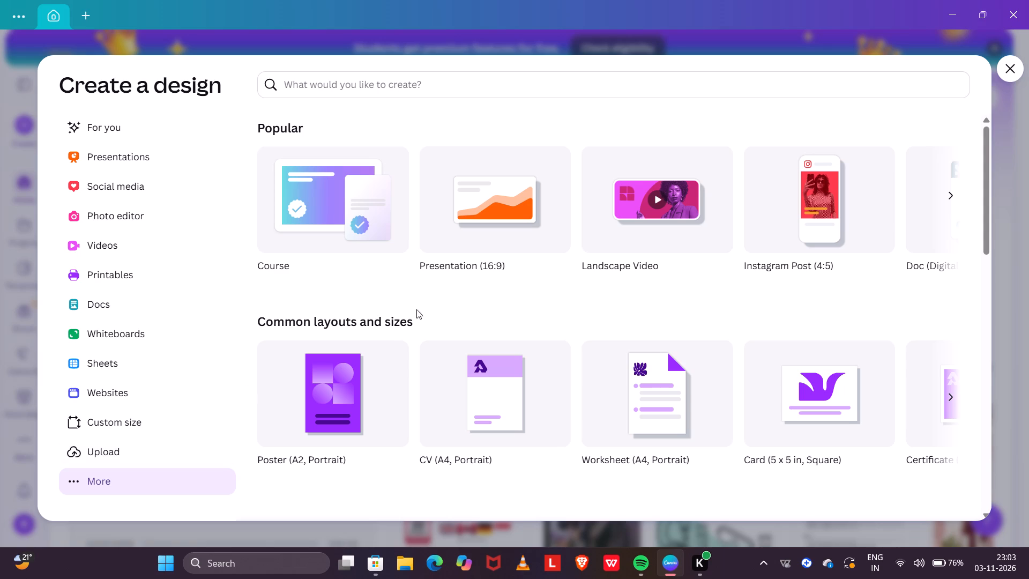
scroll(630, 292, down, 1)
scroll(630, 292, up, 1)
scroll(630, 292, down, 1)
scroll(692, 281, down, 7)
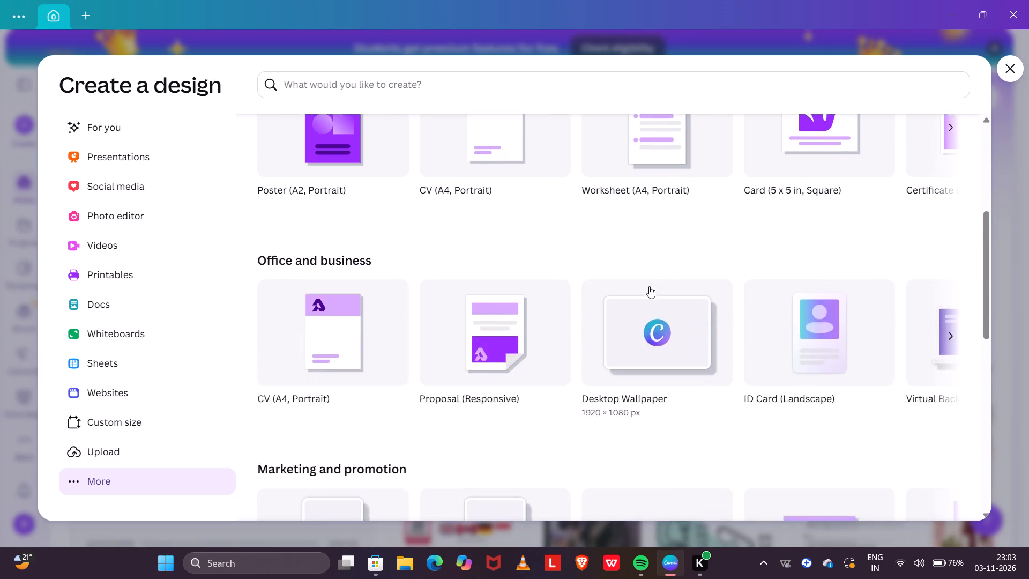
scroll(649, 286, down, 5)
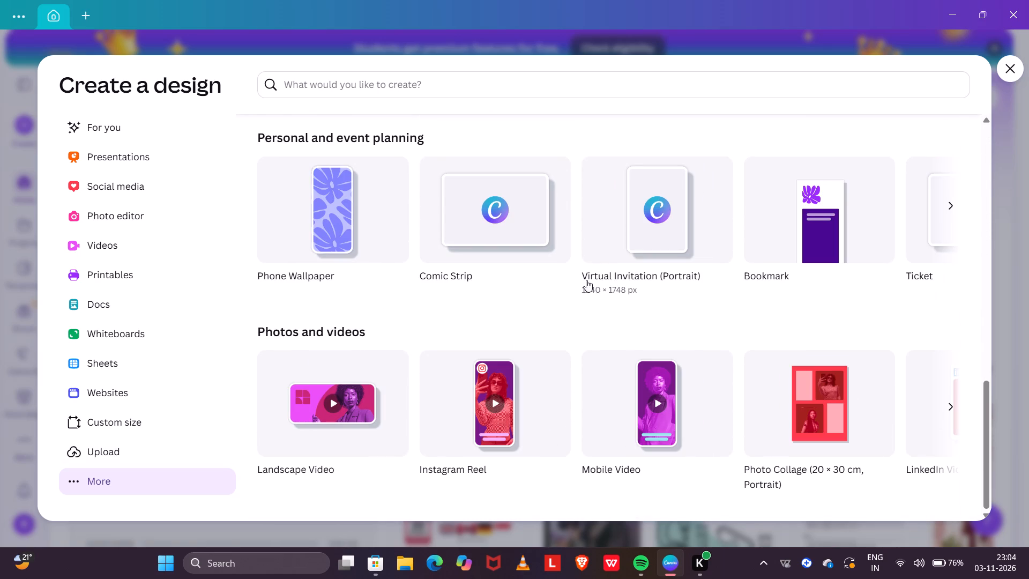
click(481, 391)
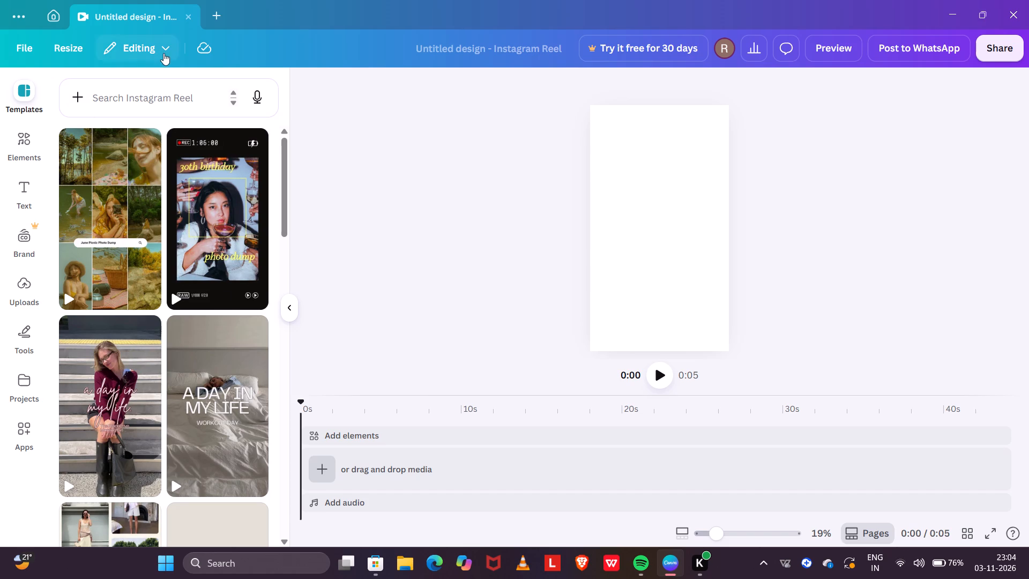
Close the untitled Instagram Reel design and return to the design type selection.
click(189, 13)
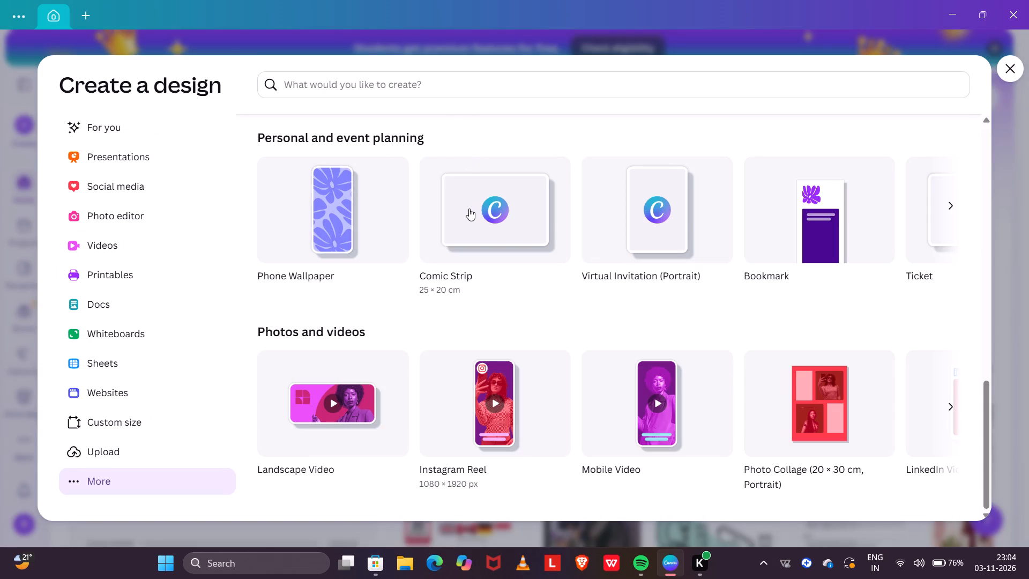
Search the design types for "INST".
click(447, 91)
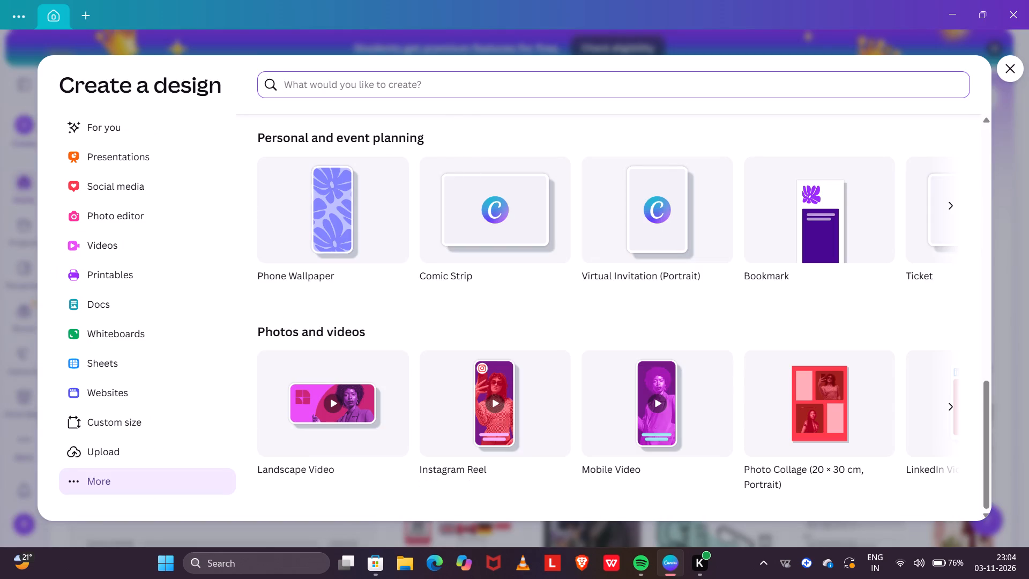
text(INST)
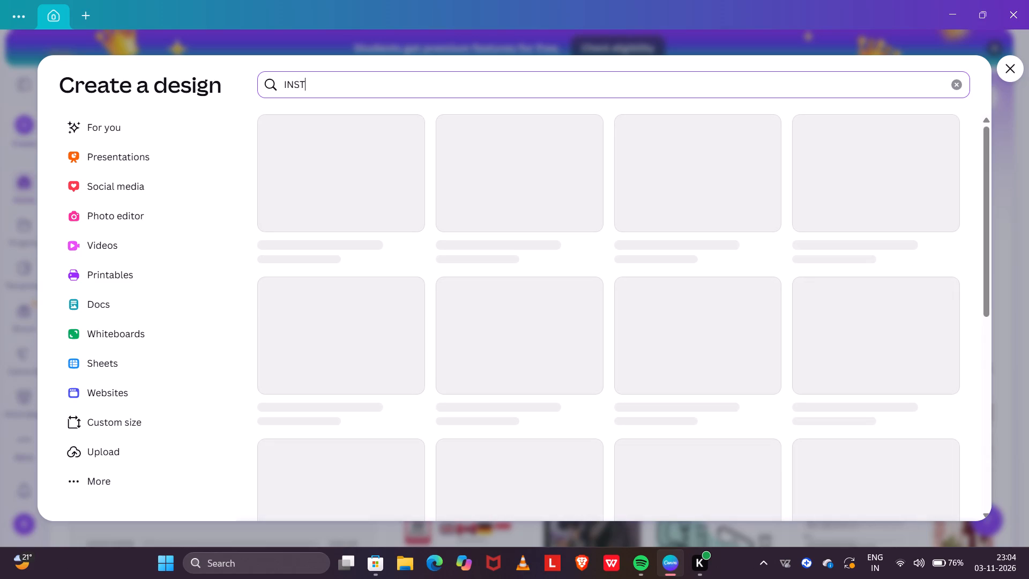
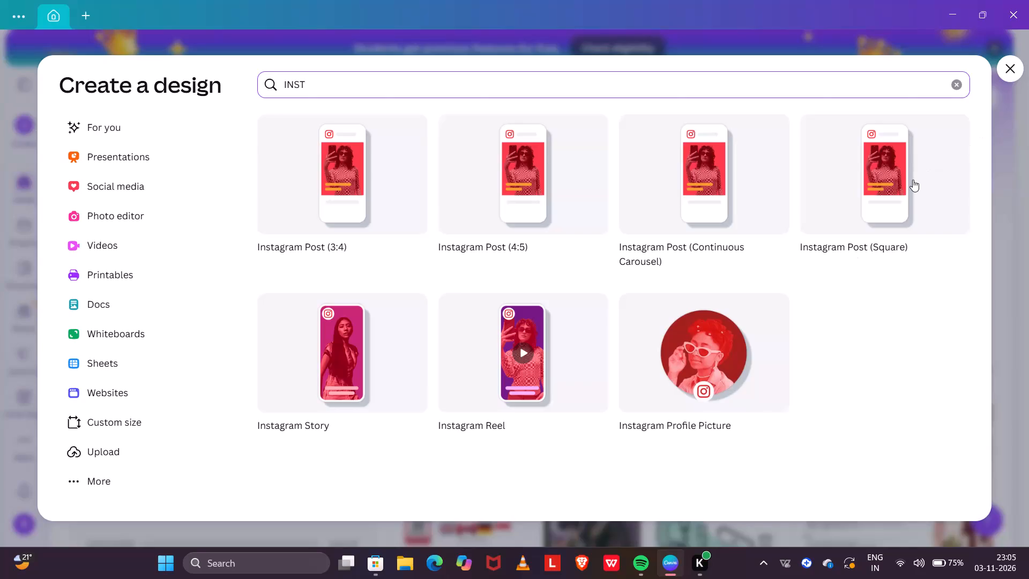
Create a new design in the Instagram Post (Square) format.
click(913, 180)
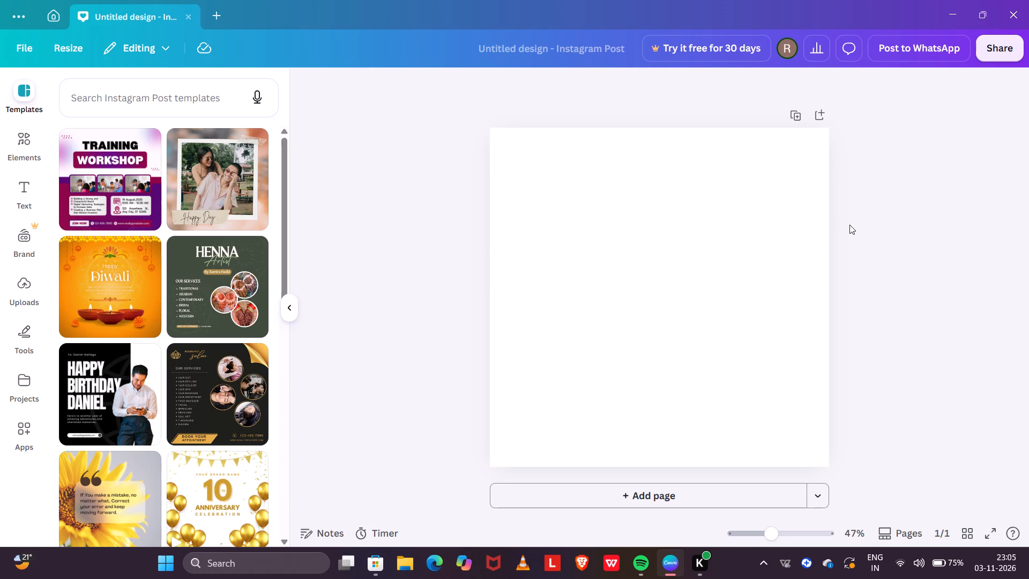
Apply the green and white Henna Artist Instagram Post template to the blank page.
click(215, 260)
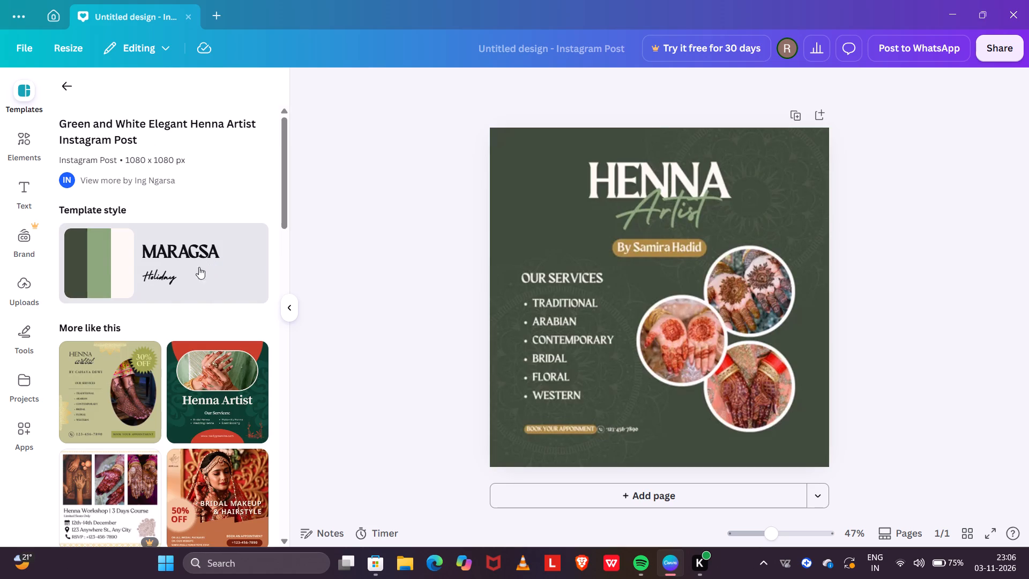
scroll(140, 332, down, 2)
scroll(142, 335, up, 3)
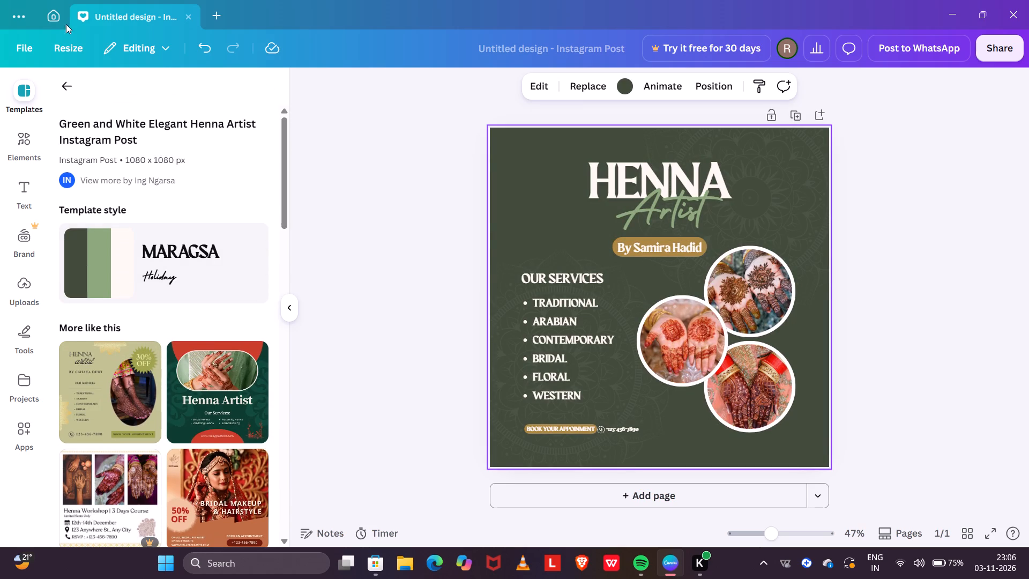
Return to the full template list and browse the other Instagram Post templates for a suitable design.
click(69, 90)
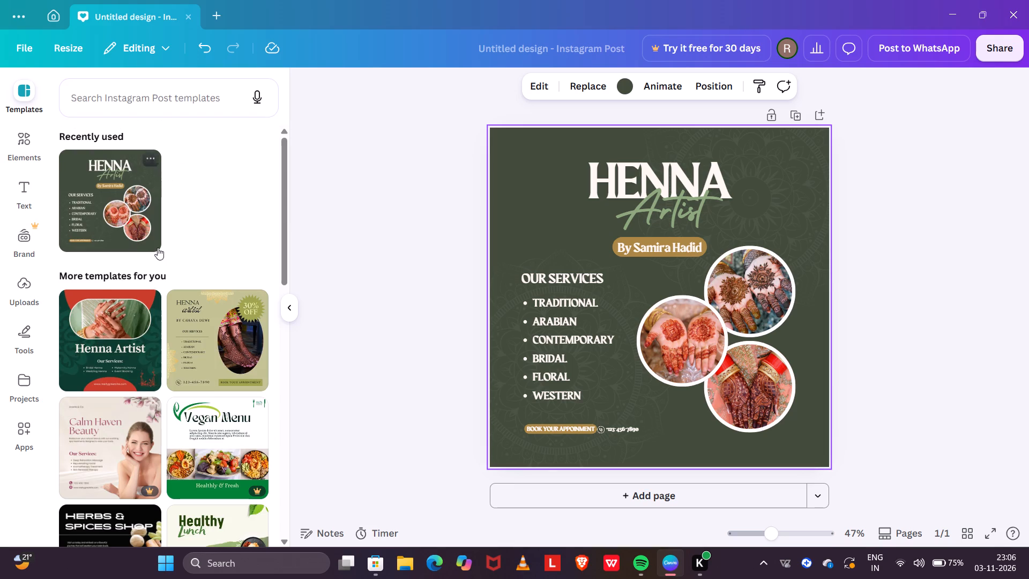
scroll(158, 247, up, 1)
scroll(158, 247, down, 1)
scroll(158, 247, up, 5)
scroll(156, 217, down, 6)
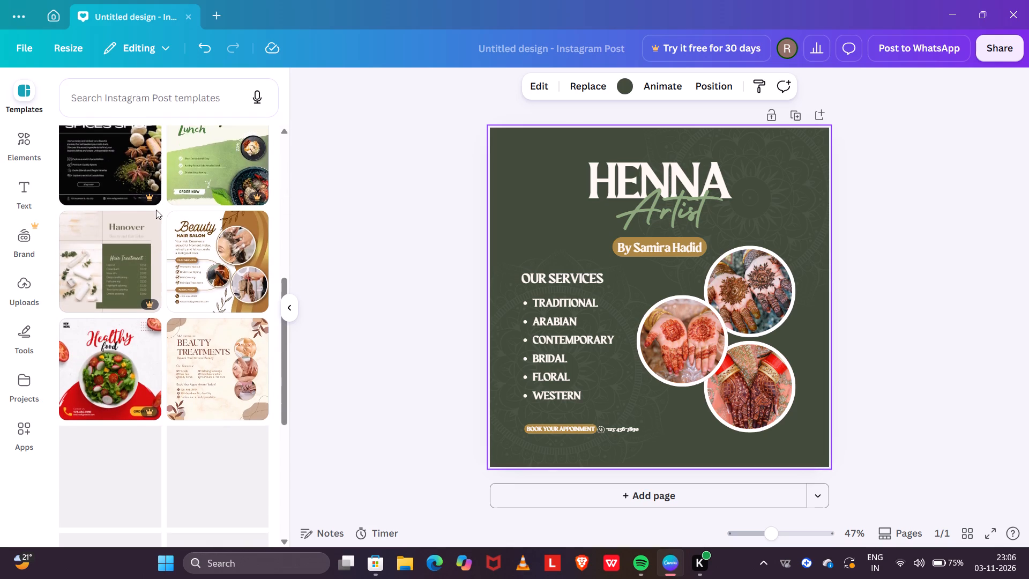
scroll(156, 210, down, 3)
scroll(169, 303, down, 3)
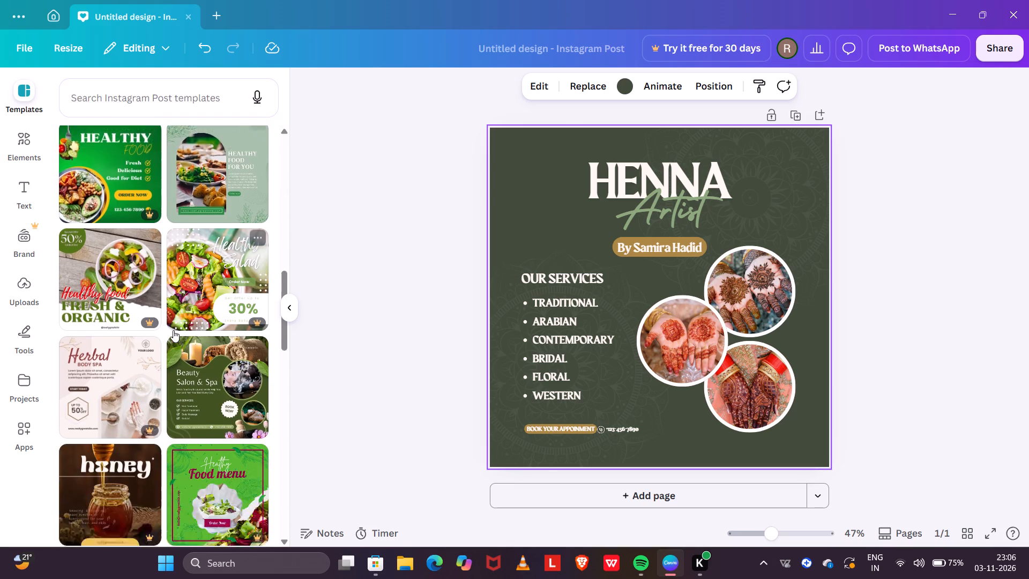
Search the Instagram Post templates for "bible verse".
scroll(173, 330, down, 8)
scroll(172, 317, up, 4)
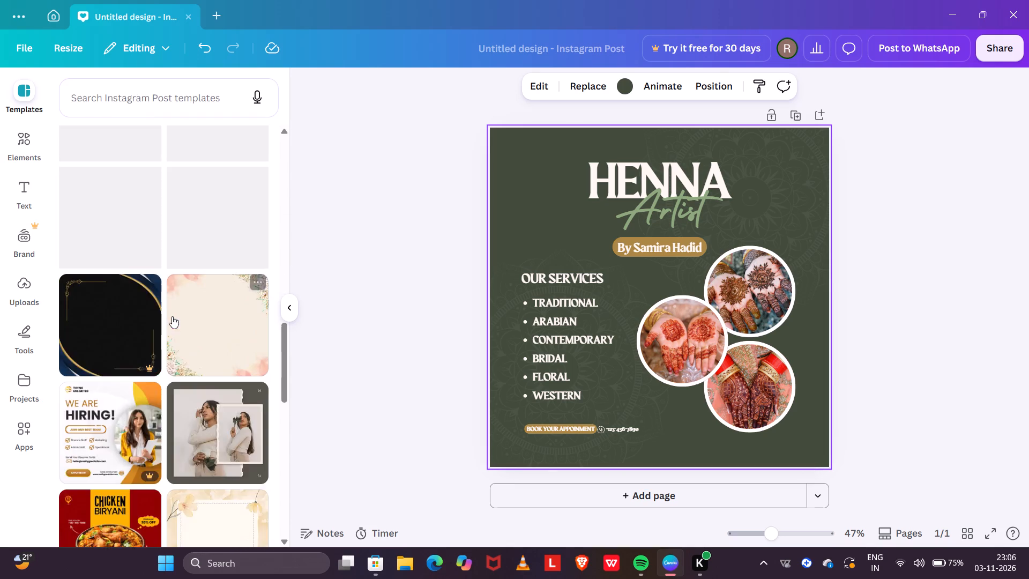
scroll(171, 313, up, 18)
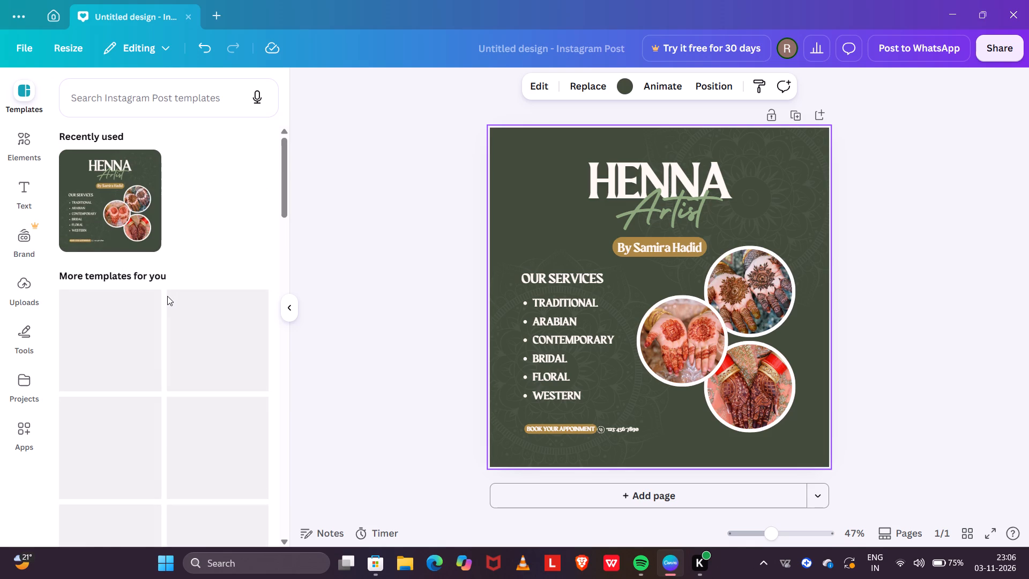
scroll(167, 296, up, 1)
click(148, 102)
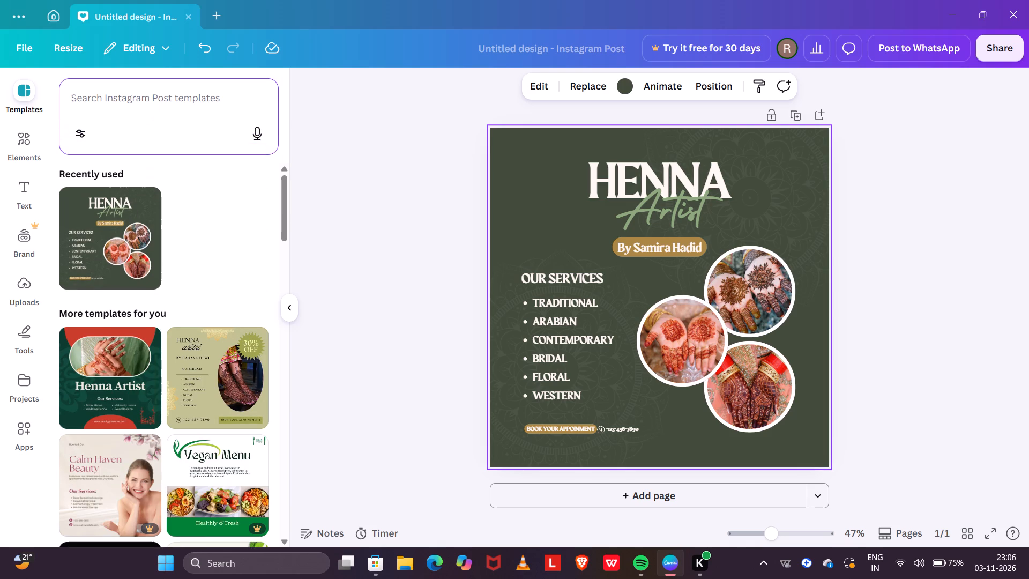
text(BIBLE)
key(space)
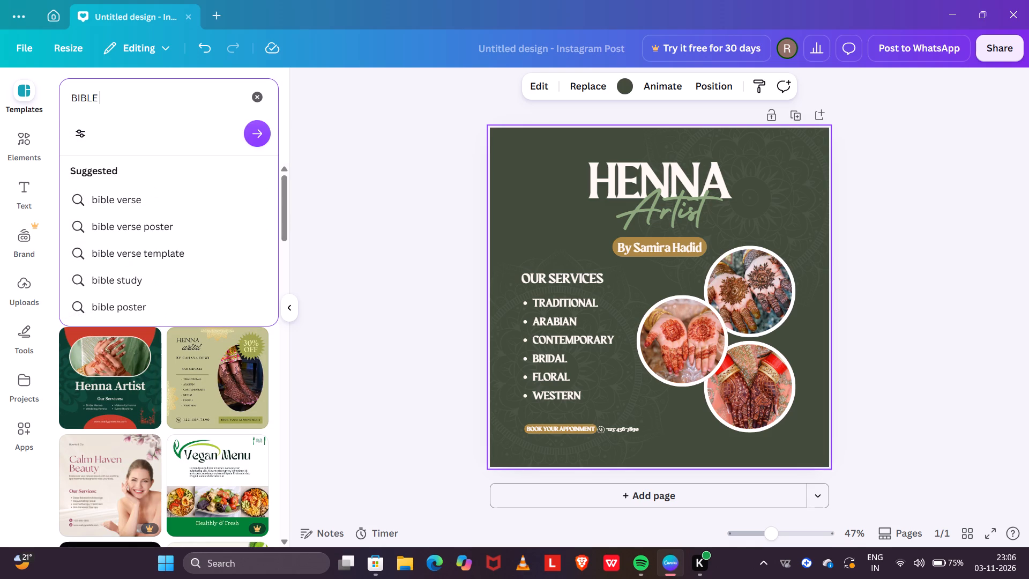
Run the suggested "bible verse" template search and look through the results for a suitable design.
click(130, 206)
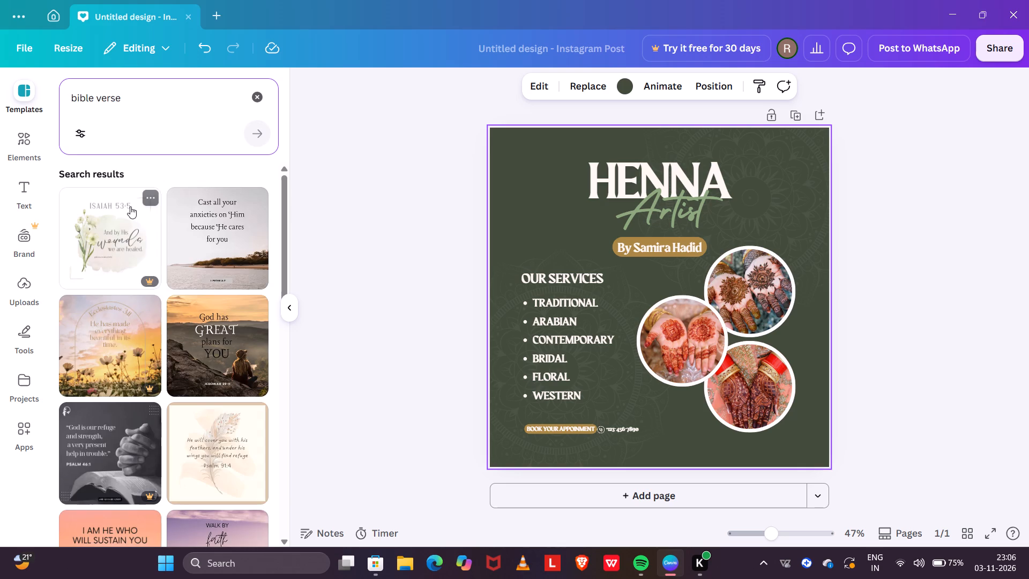
scroll(107, 344, down, 4)
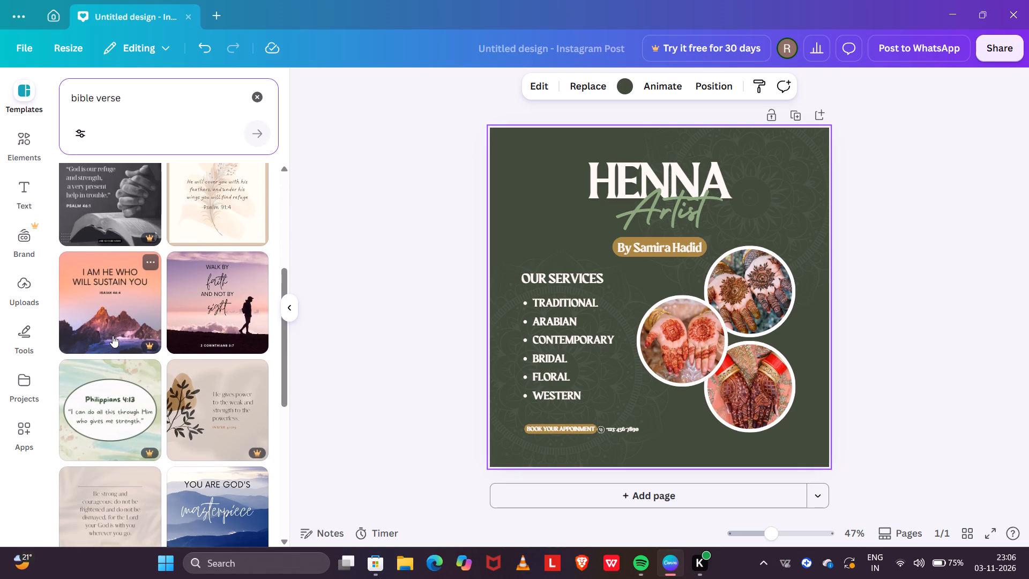
scroll(169, 450, down, 4)
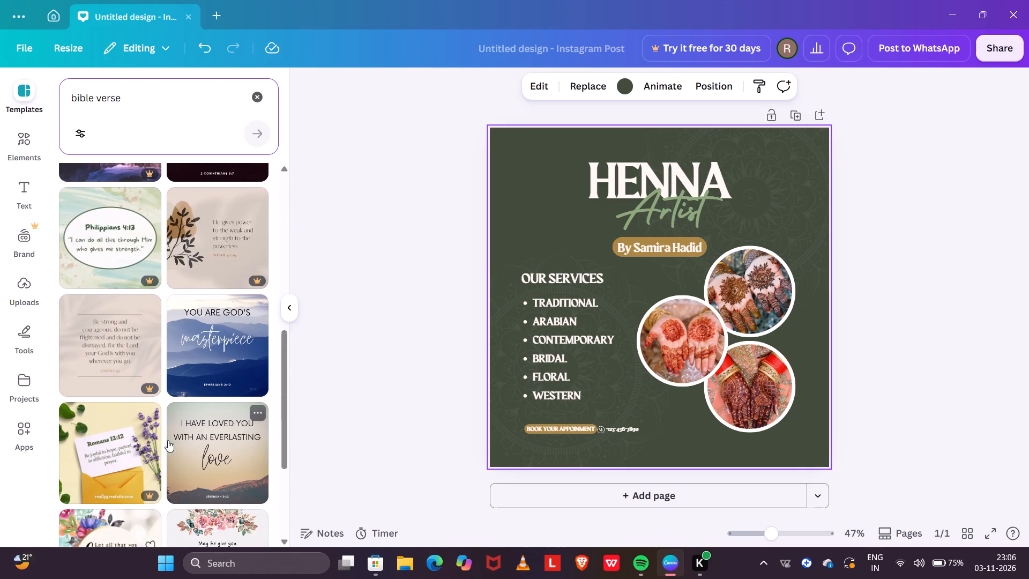
scroll(170, 427, down, 10)
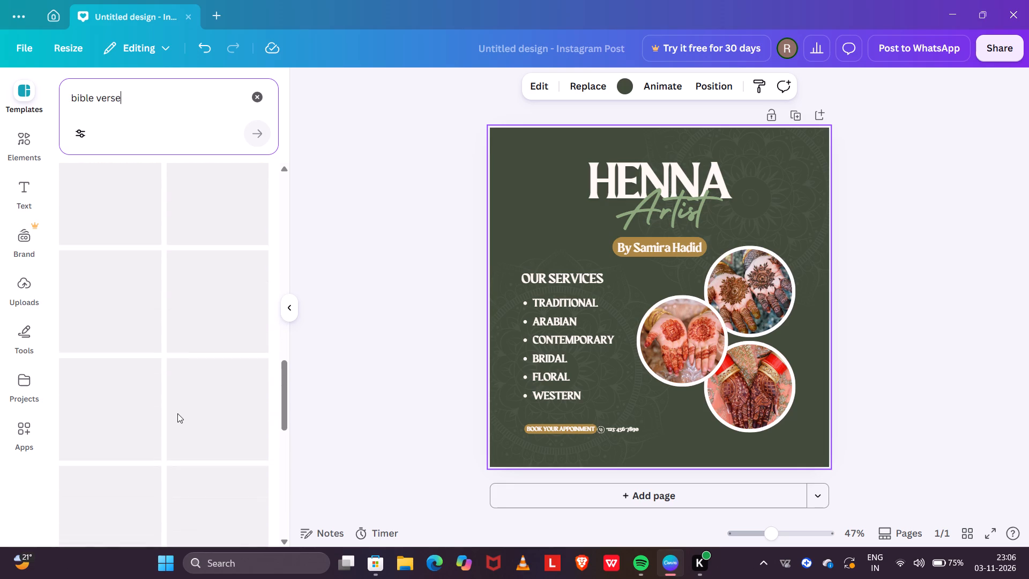
scroll(171, 385, up, 3)
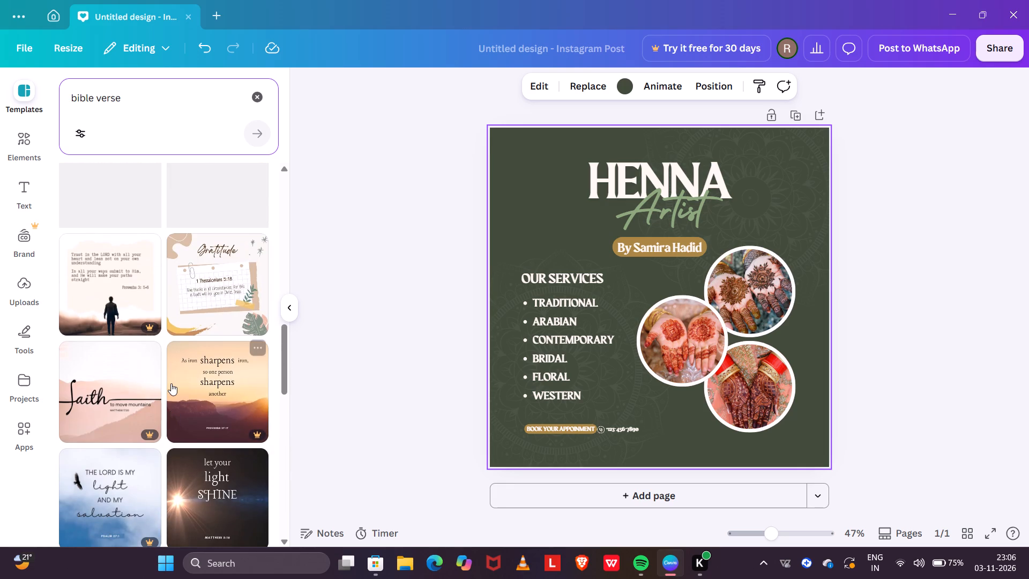
scroll(171, 383, down, 5)
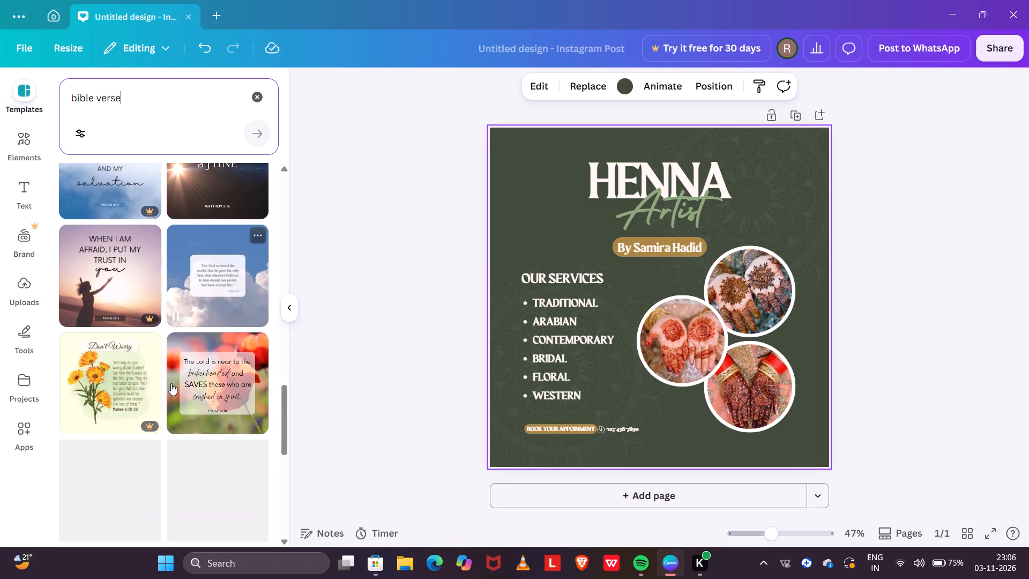
scroll(171, 381, down, 6)
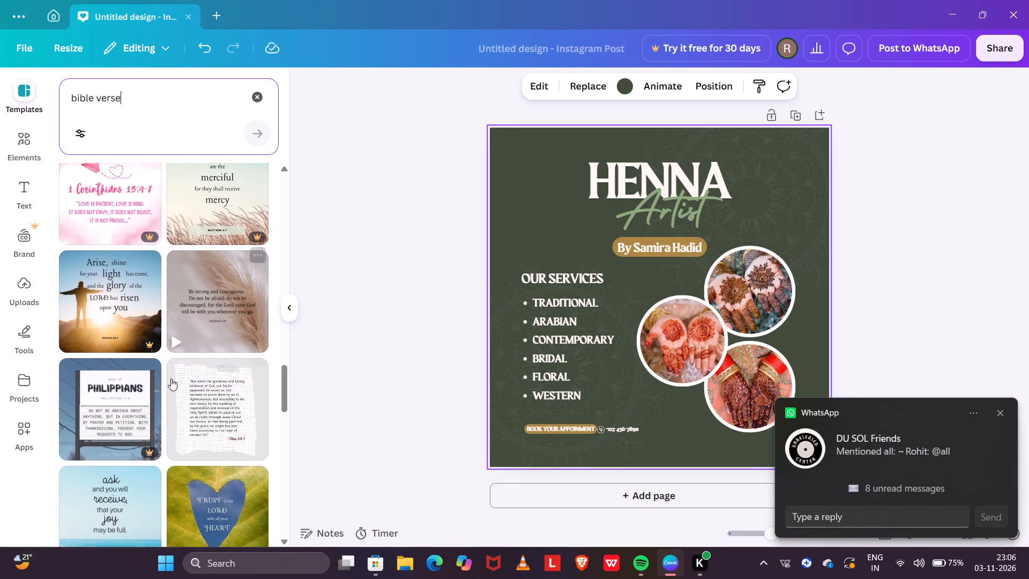
scroll(165, 389, down, 2)
scroll(165, 389, up, 2)
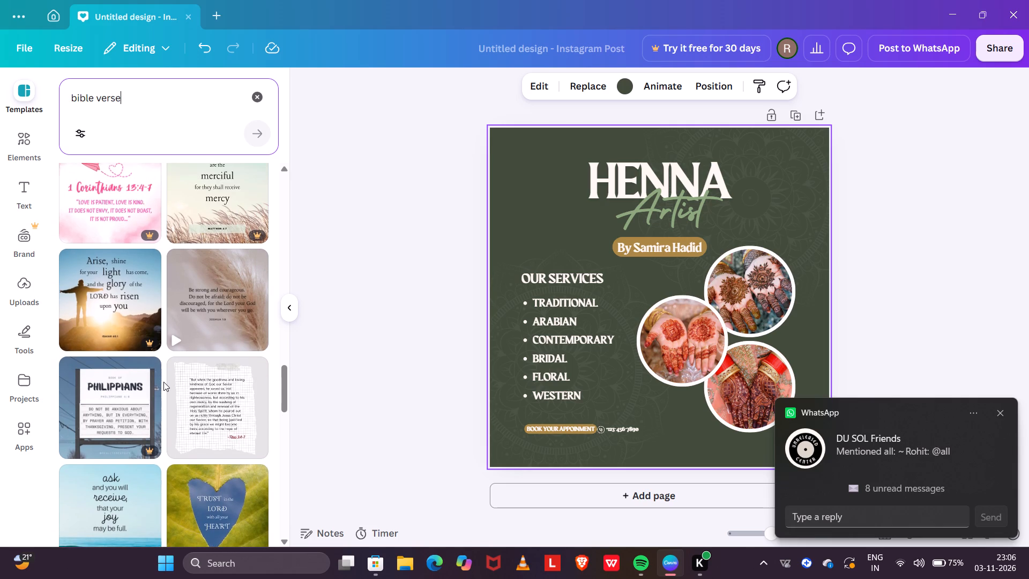
scroll(165, 381, down, 11)
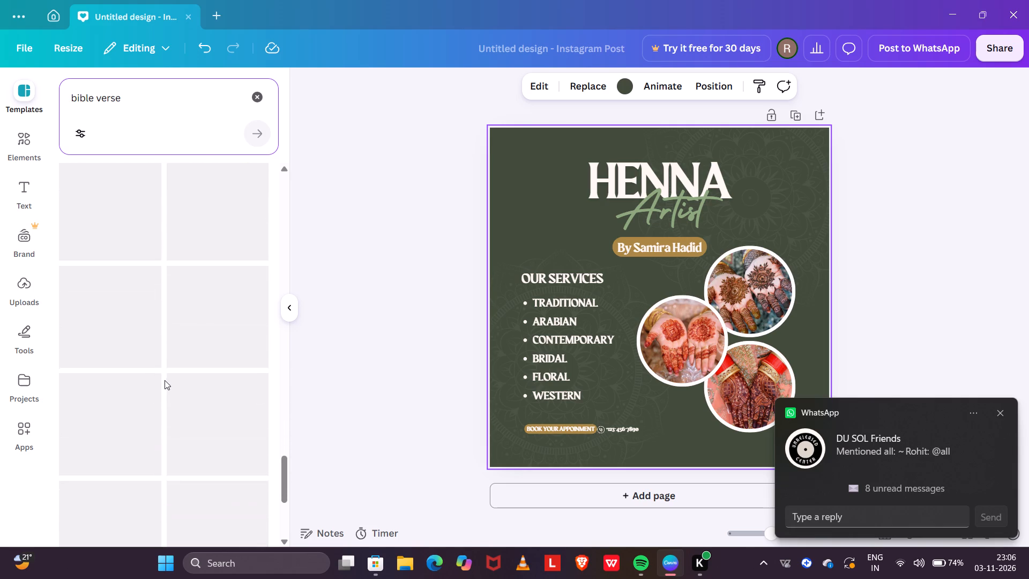
scroll(166, 379, down, 1)
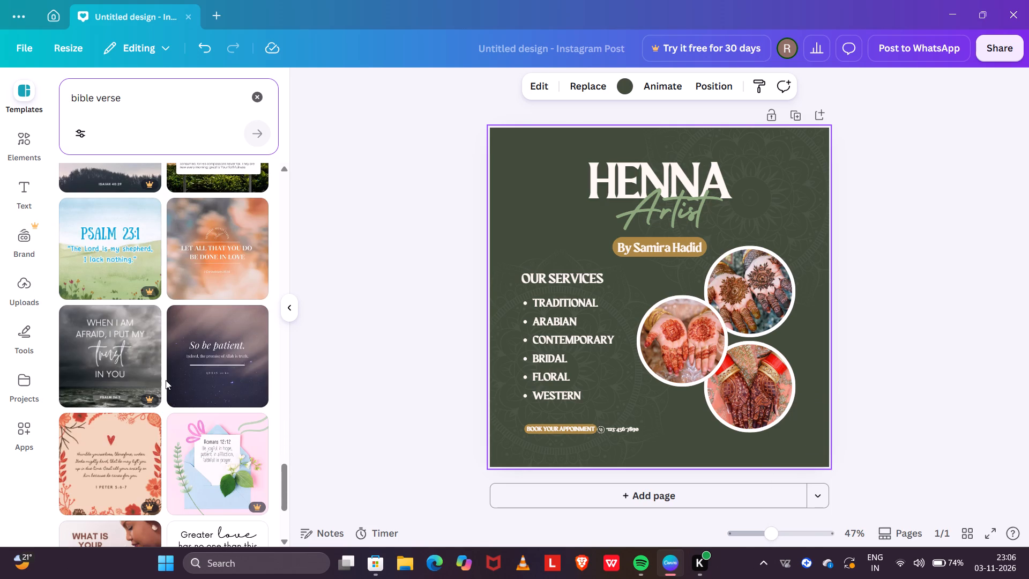
scroll(166, 380, down, 10)
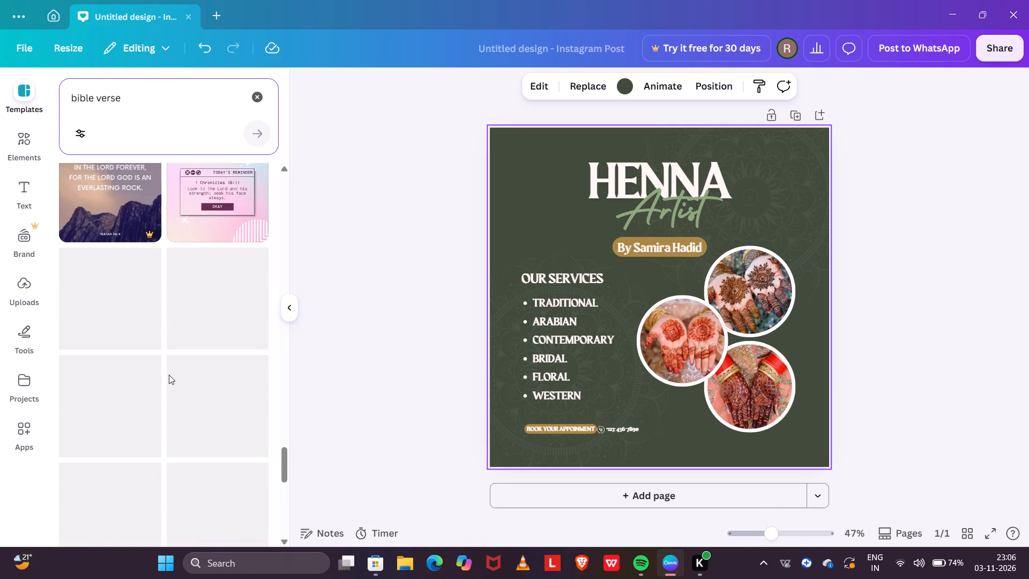
scroll(169, 375, down, 18)
scroll(169, 374, down, 12)
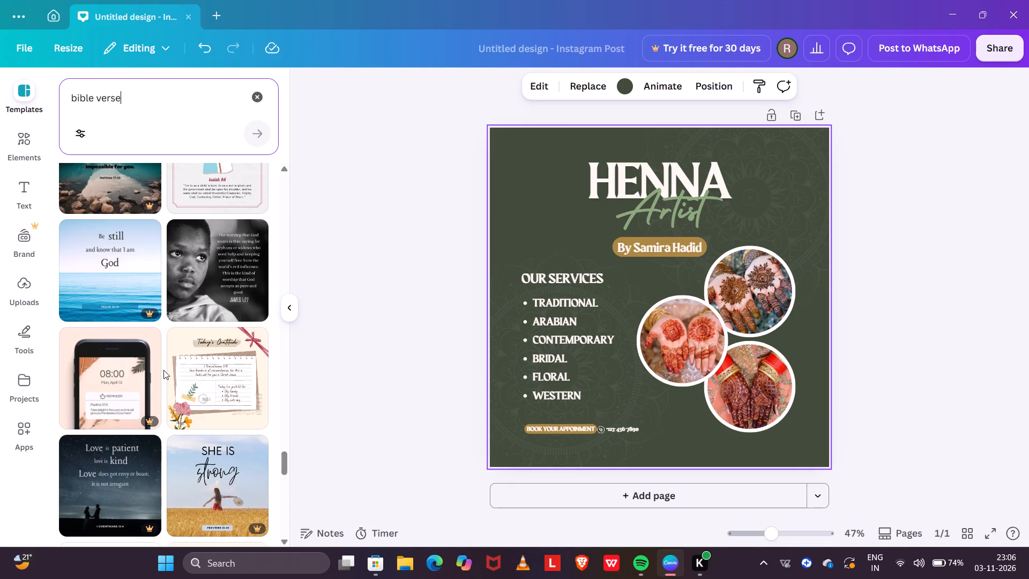
drag(283, 459, 284, 441)
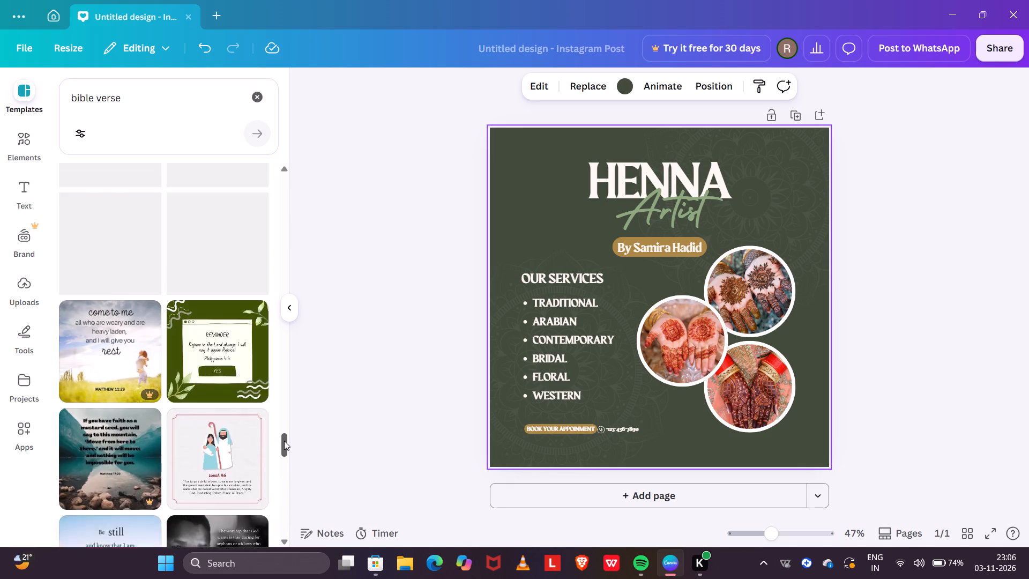
drag(284, 441, 284, 424)
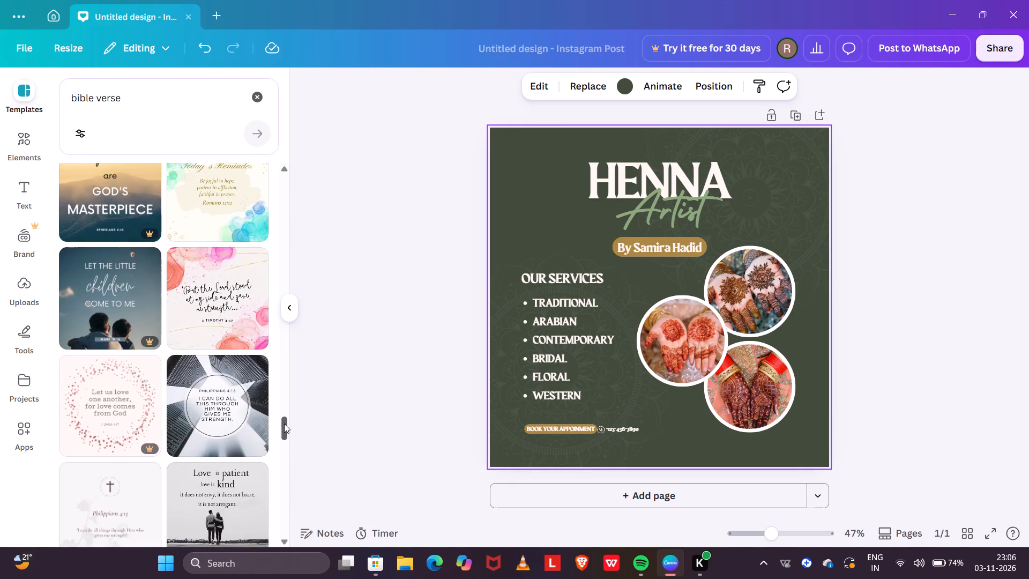
drag(284, 424, 284, 407)
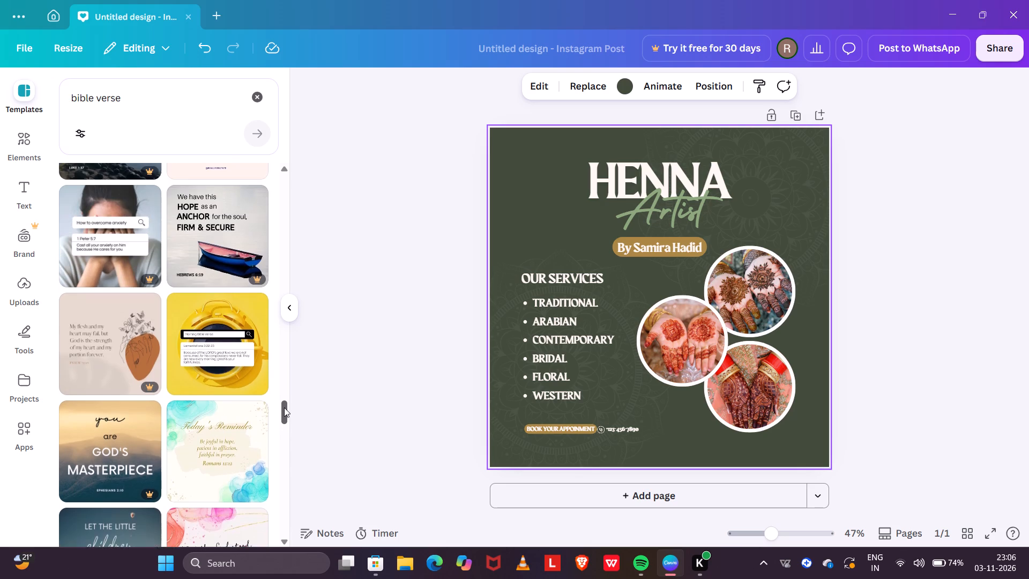
drag(284, 407, 284, 401)
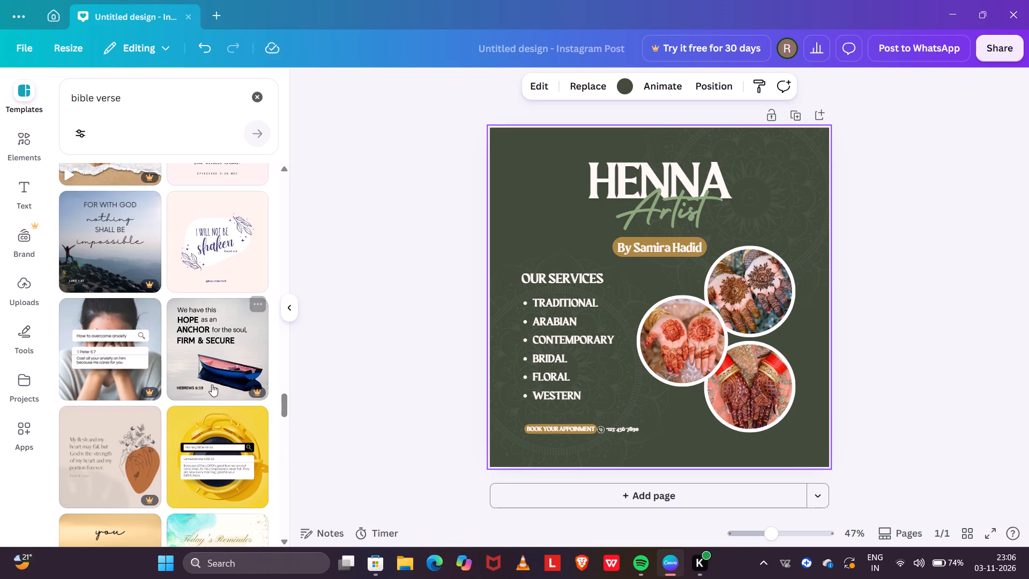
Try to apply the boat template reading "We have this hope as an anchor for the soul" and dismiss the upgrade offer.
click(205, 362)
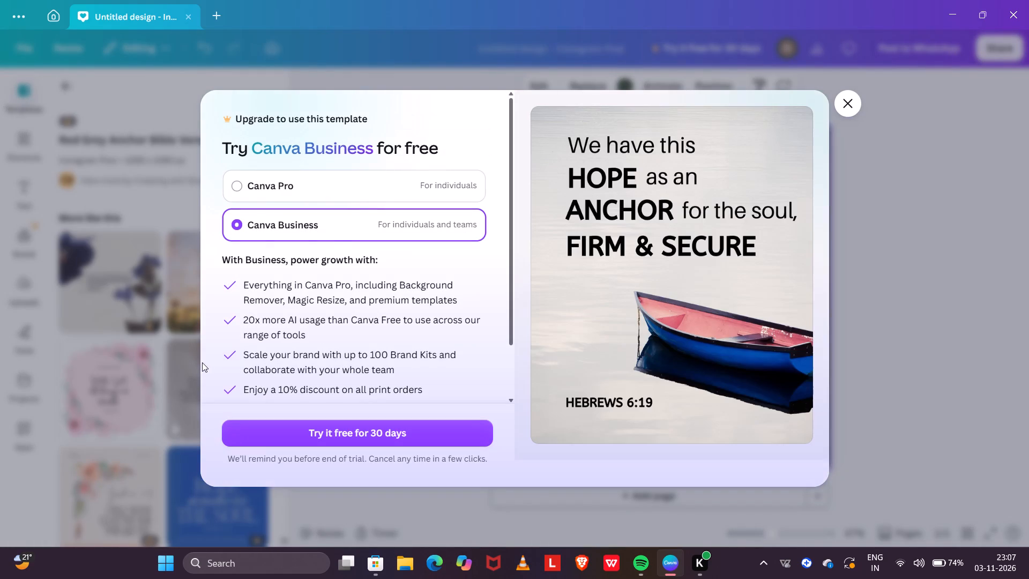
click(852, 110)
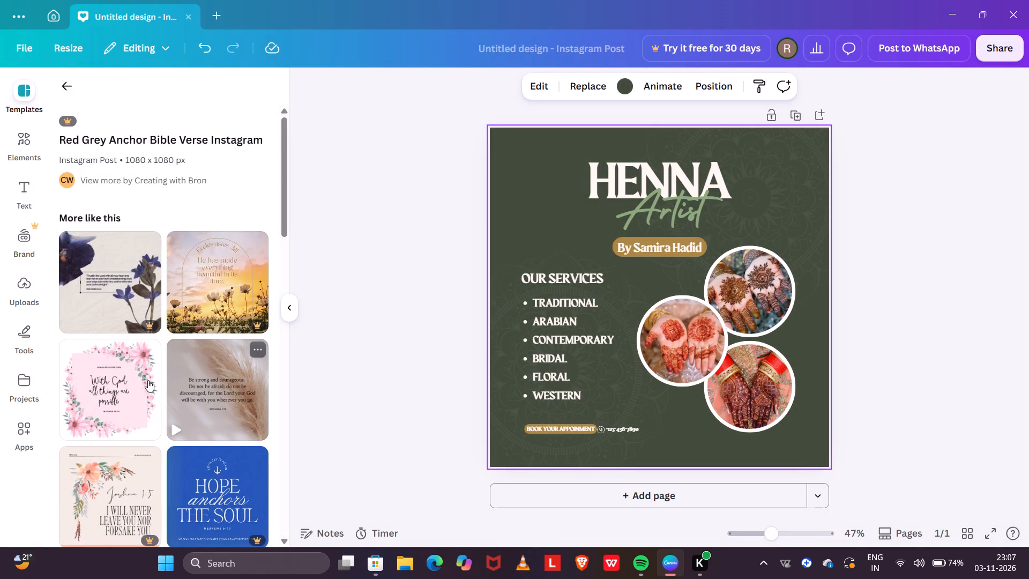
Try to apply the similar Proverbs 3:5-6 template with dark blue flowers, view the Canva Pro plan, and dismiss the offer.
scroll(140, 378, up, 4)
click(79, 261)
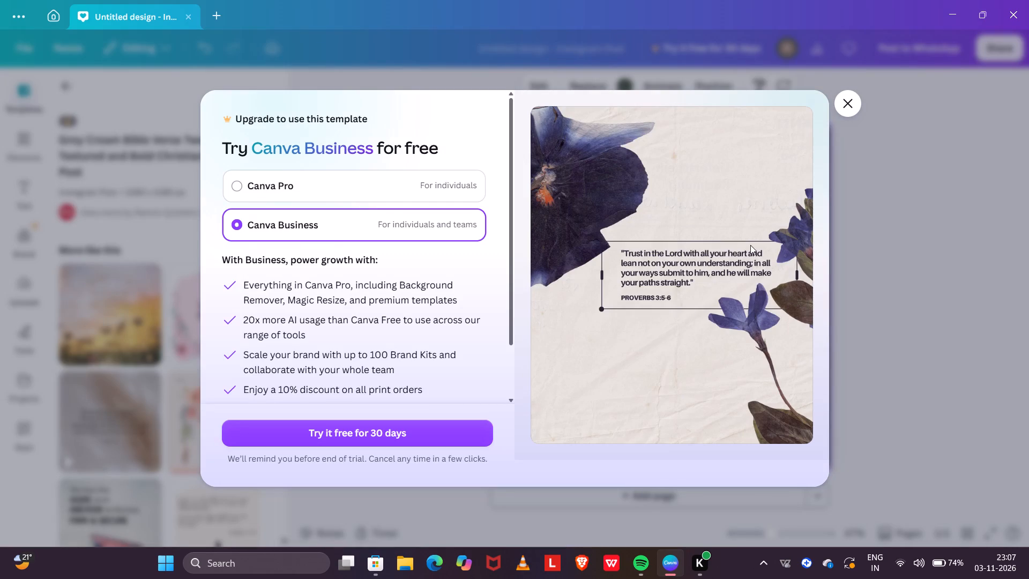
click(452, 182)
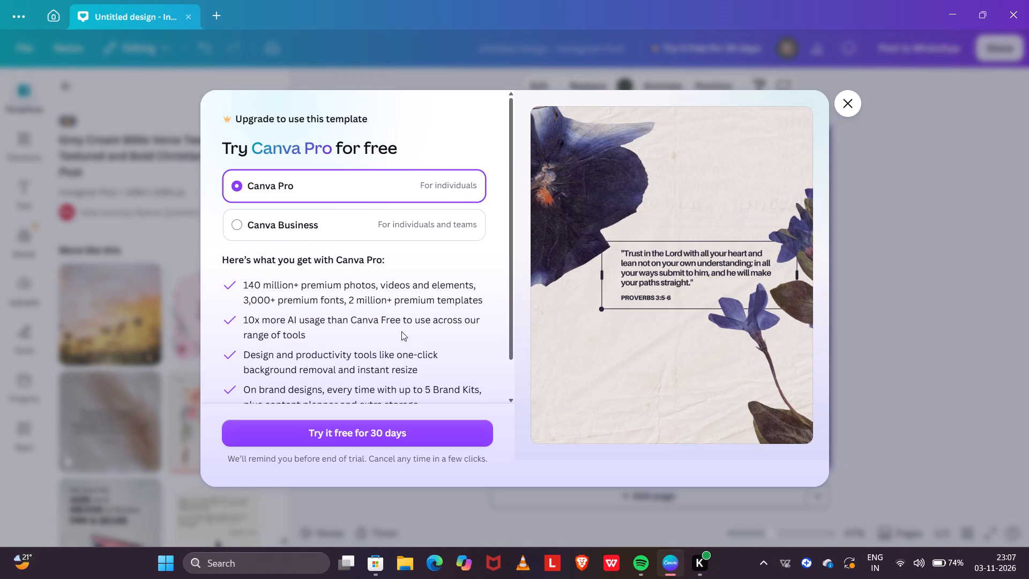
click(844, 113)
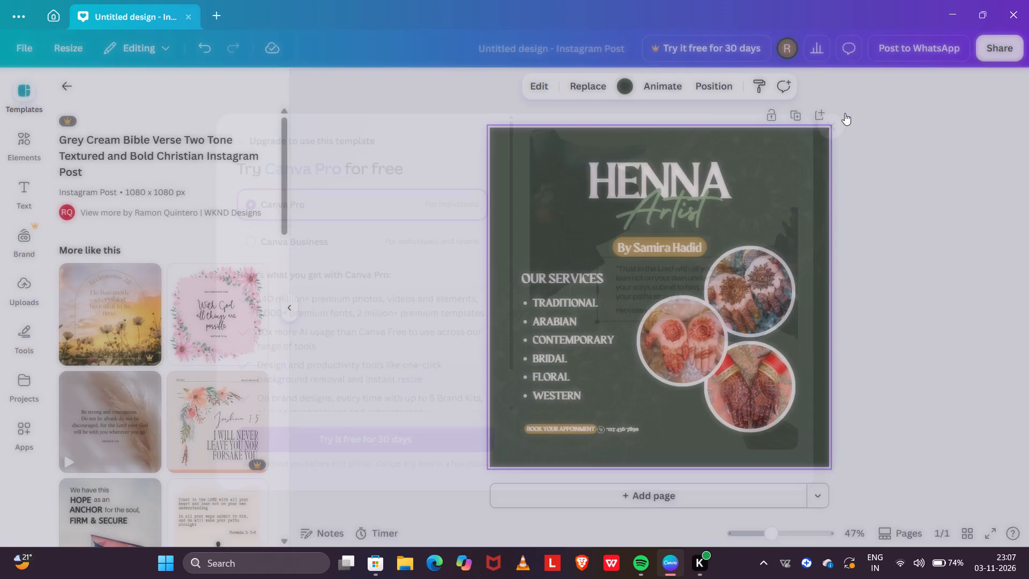
Return to the "bible verse" search results and look for another template.
scroll(182, 317, up, 14)
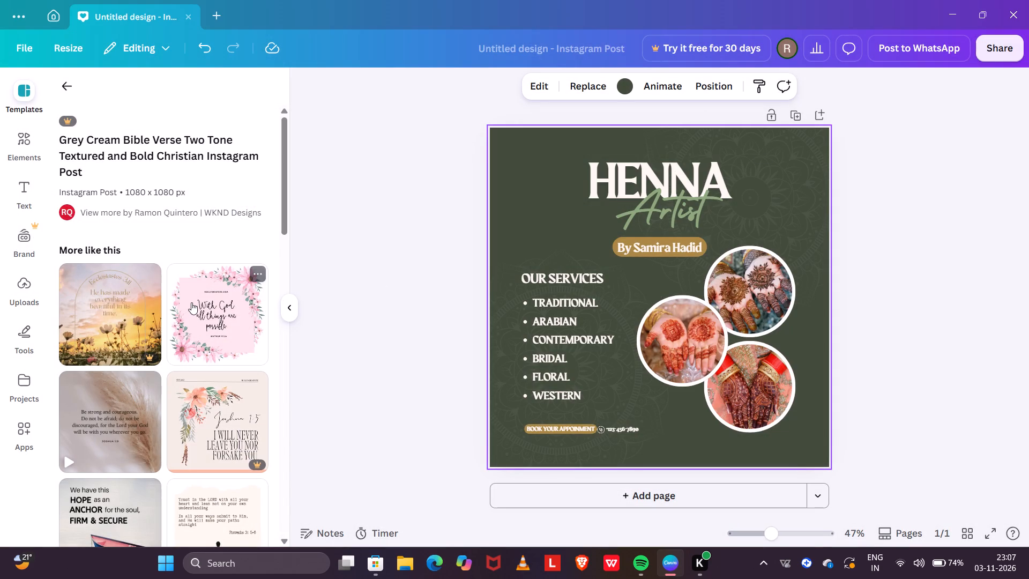
scroll(191, 302, up, 6)
click(66, 87)
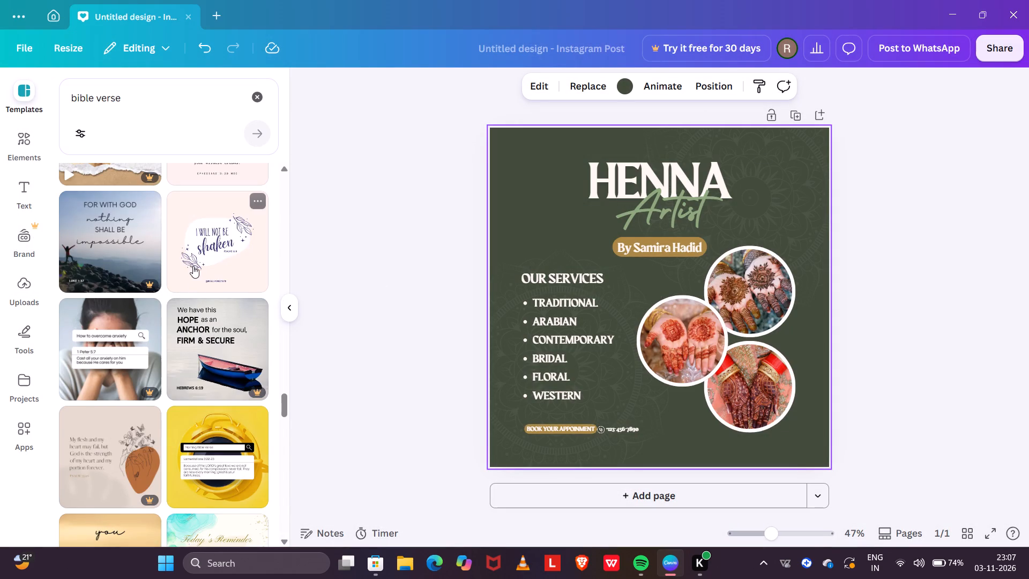
scroll(193, 263, down, 1)
scroll(192, 265, up, 18)
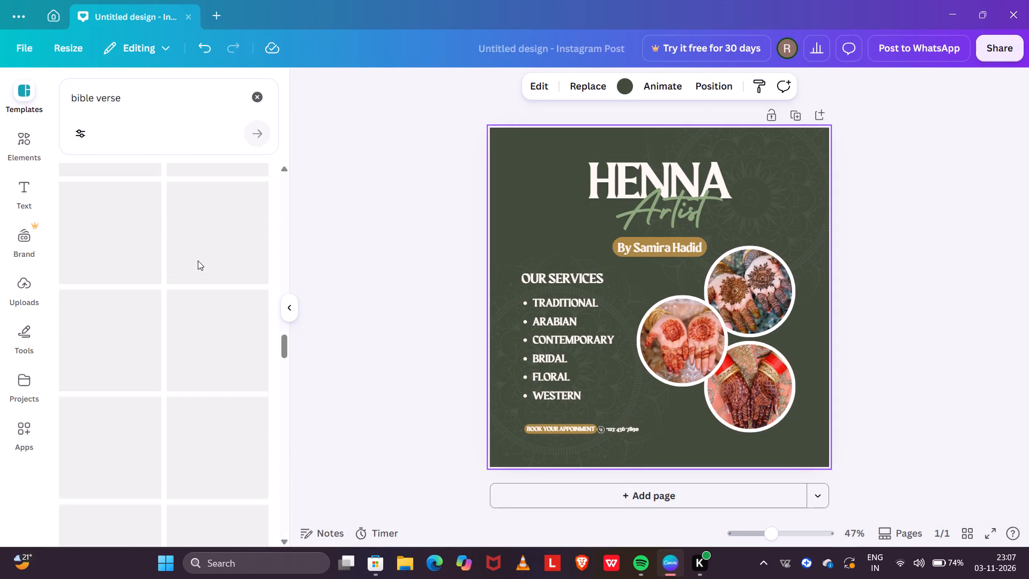
scroll(198, 261, up, 20)
scroll(198, 261, up, 10)
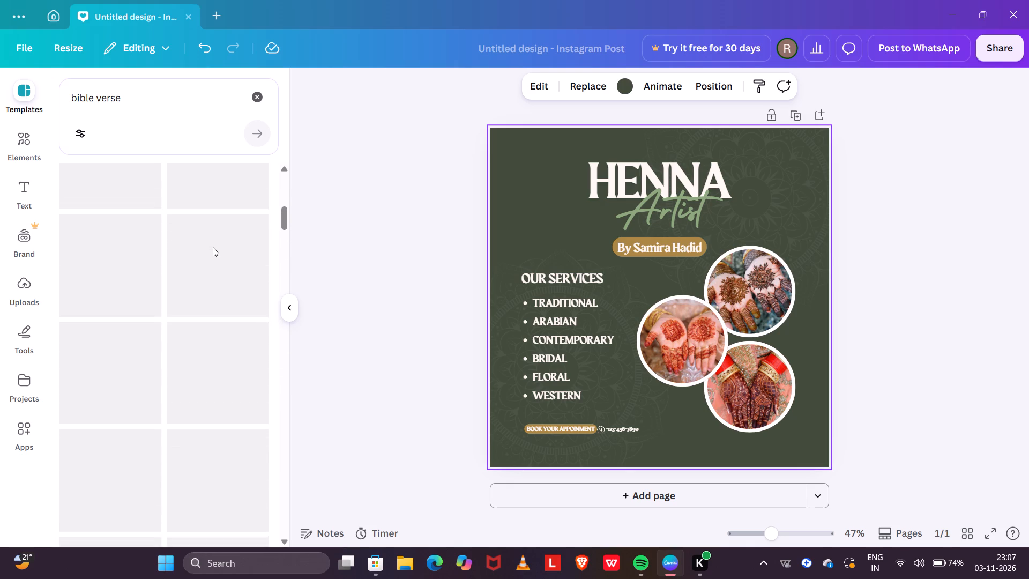
Clear the template search and look through the recommended Instagram Post templates.
click(257, 98)
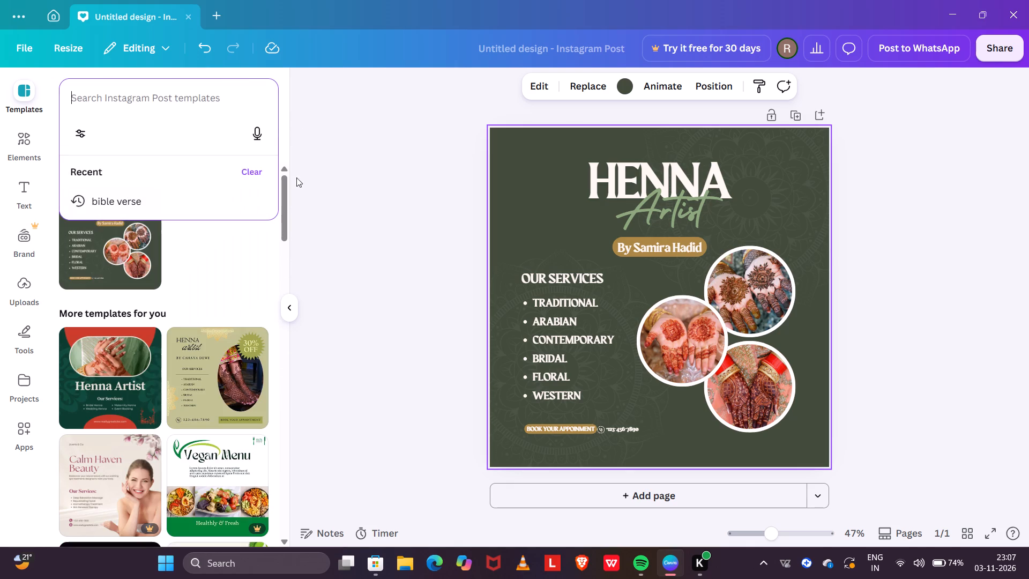
scroll(167, 376, down, 3)
scroll(167, 376, up, 1)
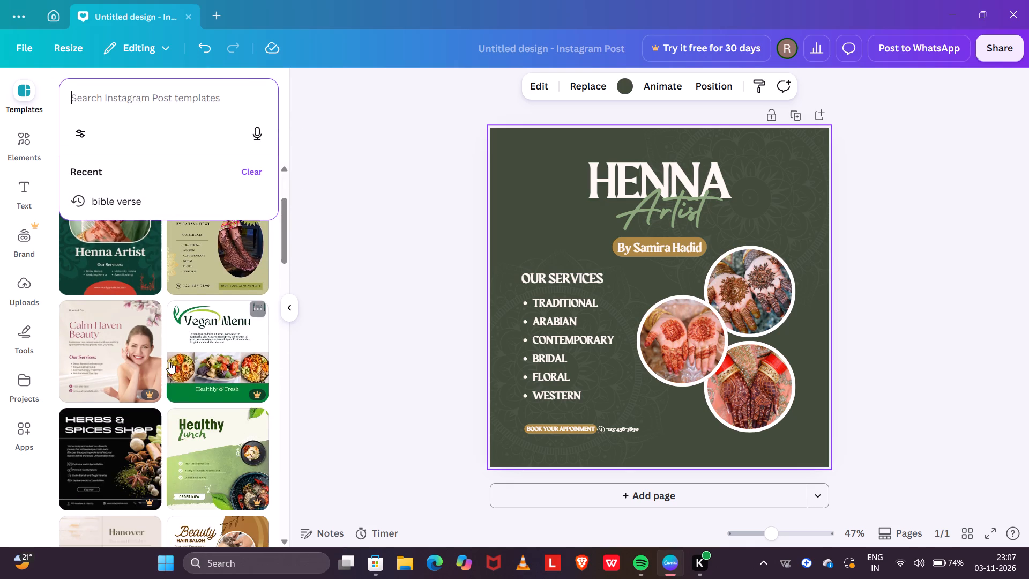
scroll(170, 359, down, 1)
scroll(170, 359, up, 1)
scroll(170, 359, down, 12)
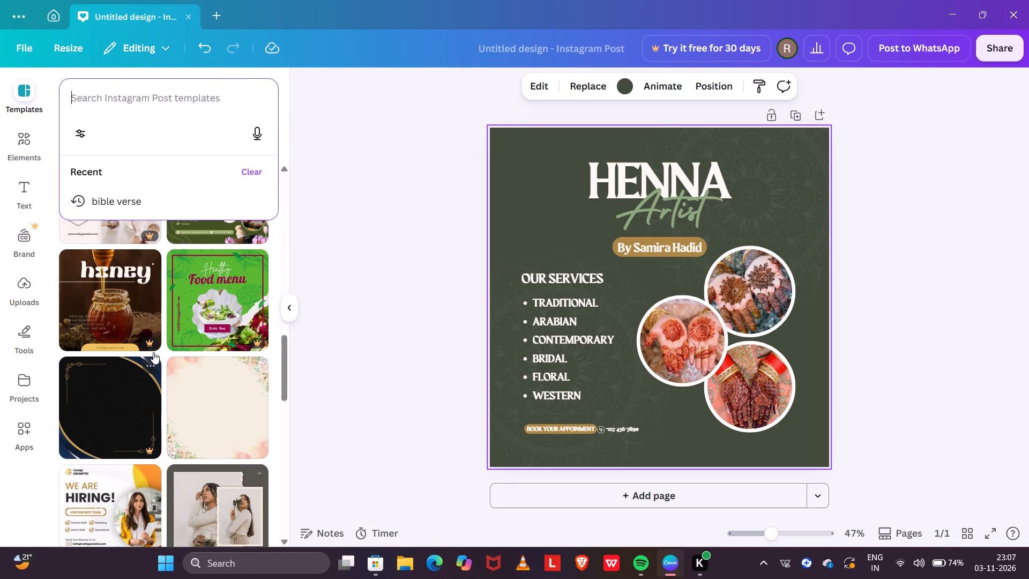
scroll(107, 325, down, 4)
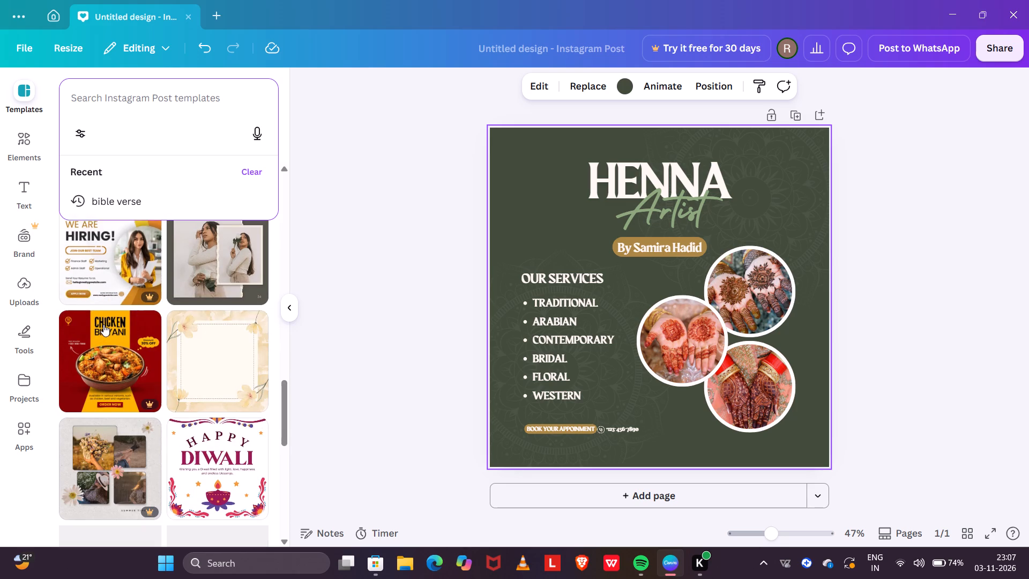
scroll(182, 381, down, 1)
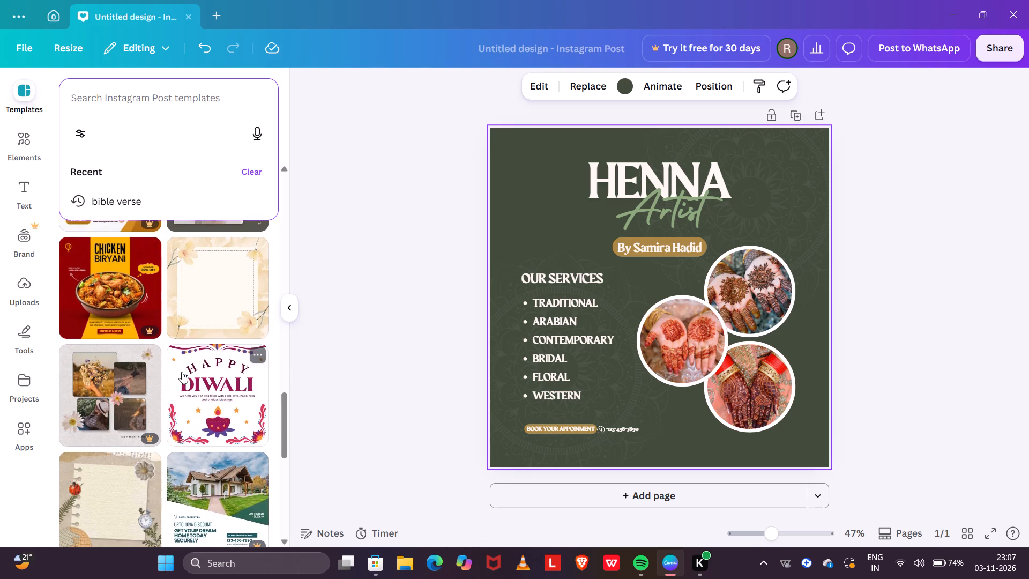
scroll(180, 372, down, 5)
scroll(179, 367, up, 3)
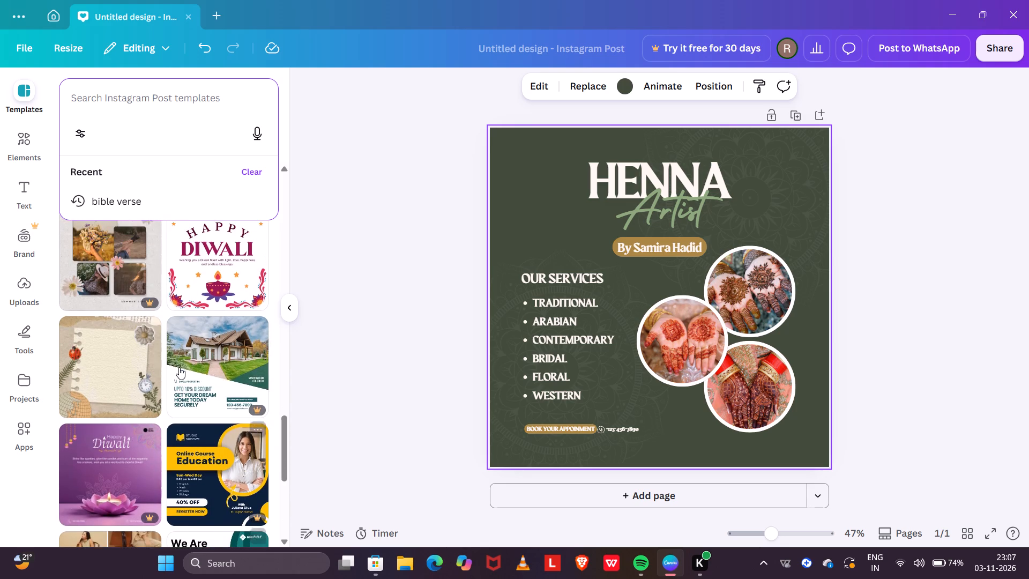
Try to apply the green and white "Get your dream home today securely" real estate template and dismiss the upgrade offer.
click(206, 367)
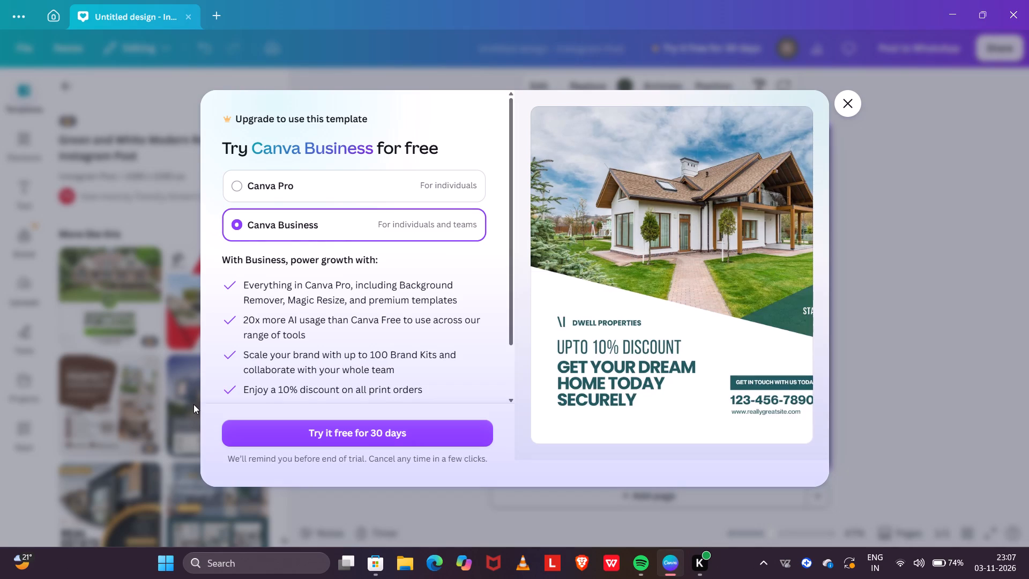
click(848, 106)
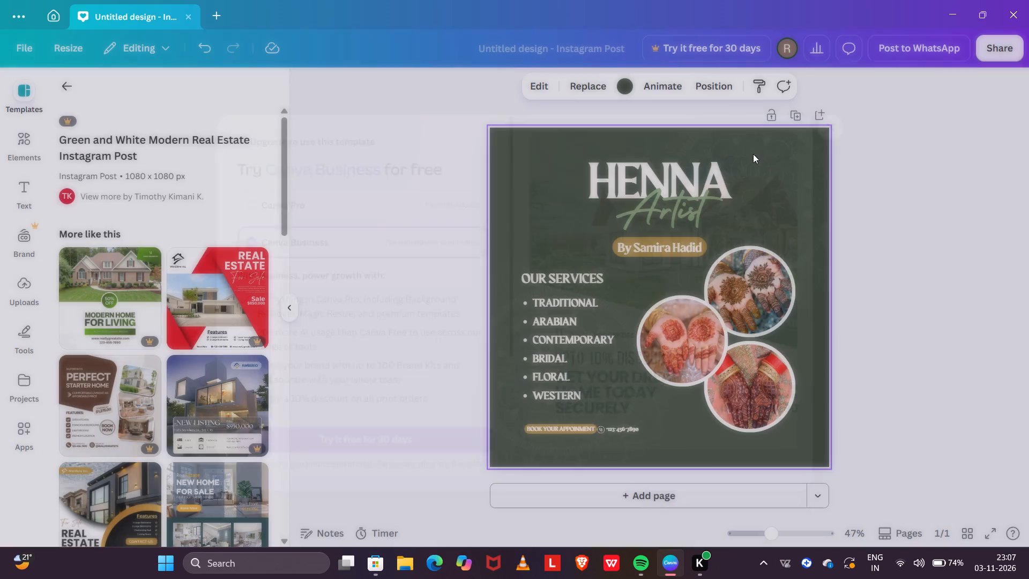
Look through the templates similar to the real estate post, then return to the recommended templates.
scroll(151, 360, up, 2)
scroll(156, 348, down, 5)
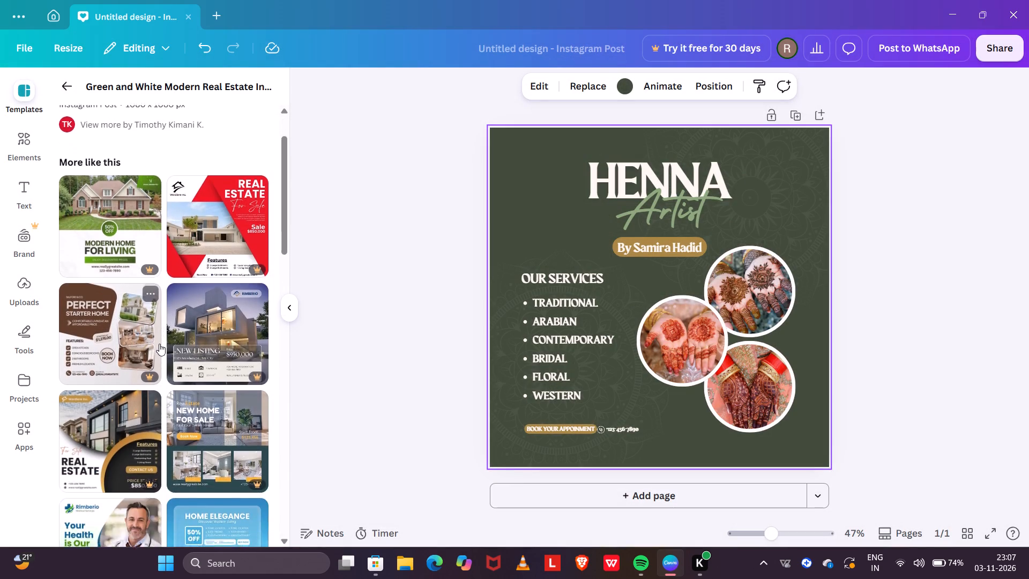
scroll(159, 344, down, 5)
scroll(159, 344, up, 11)
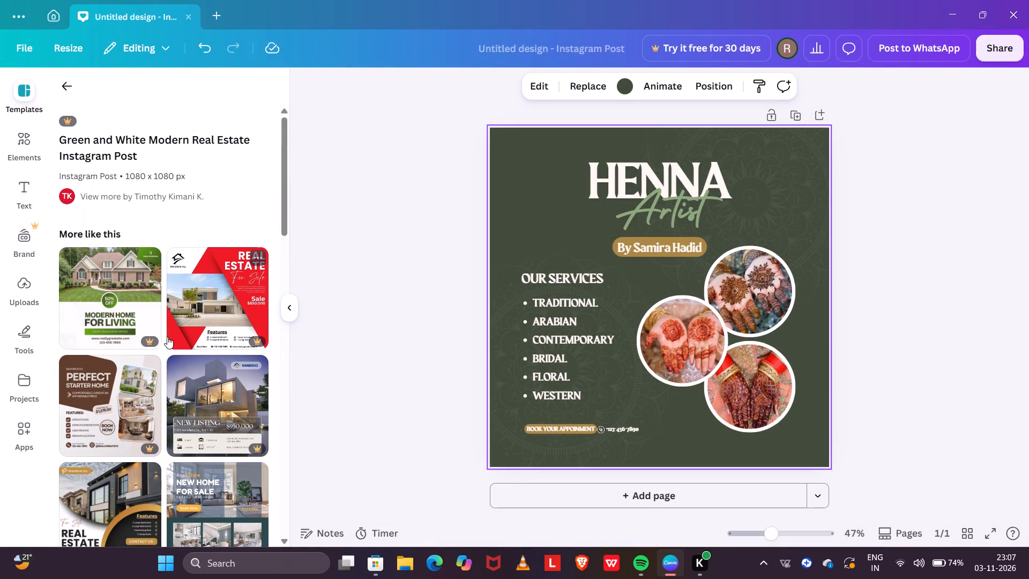
scroll(167, 337, up, 2)
scroll(167, 337, down, 1)
click(70, 83)
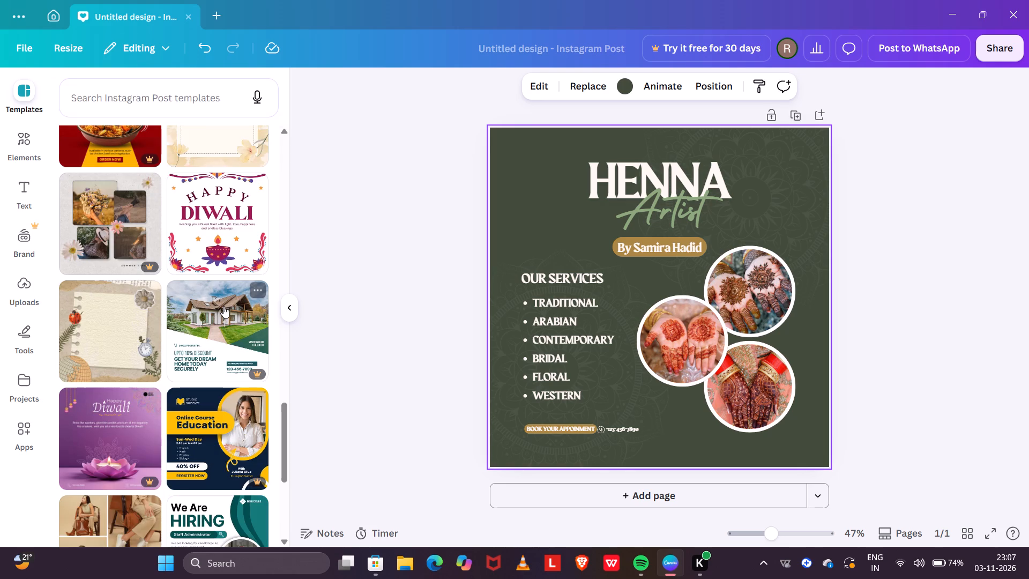
Repeat the recent "bible verse" template search and look through the results.
click(130, 102)
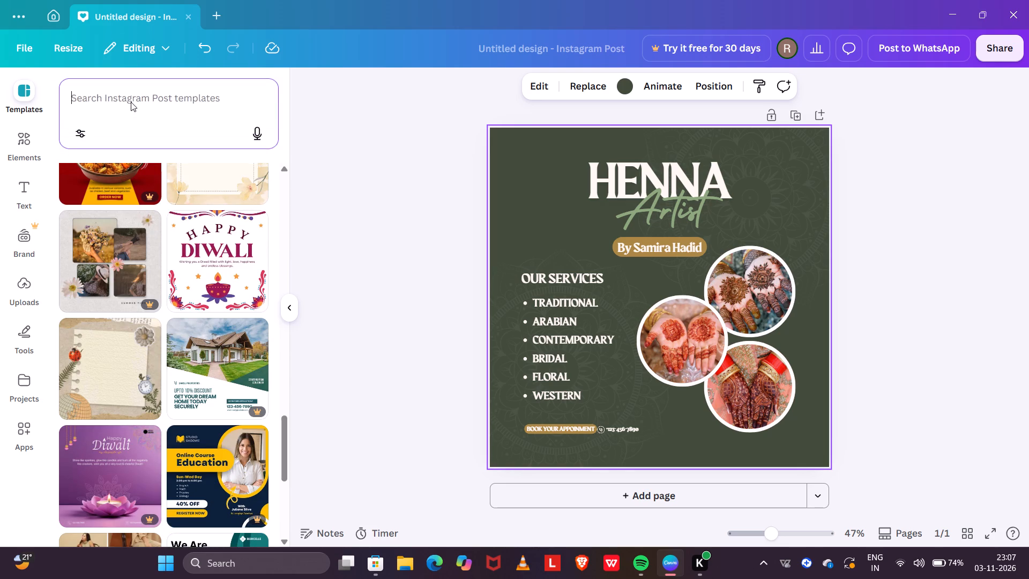
click(147, 203)
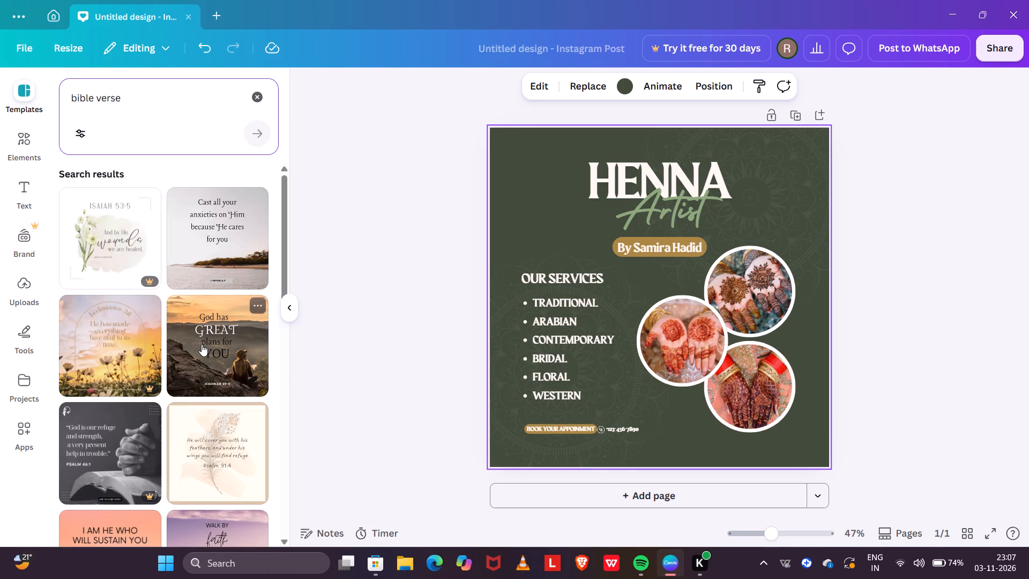
scroll(202, 344, down, 4)
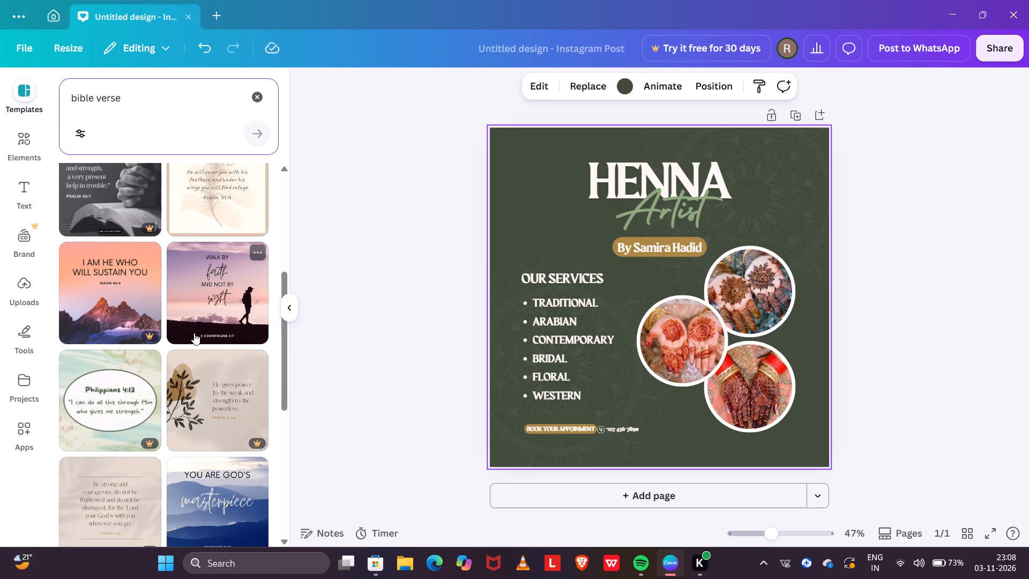
scroll(192, 331, down, 2)
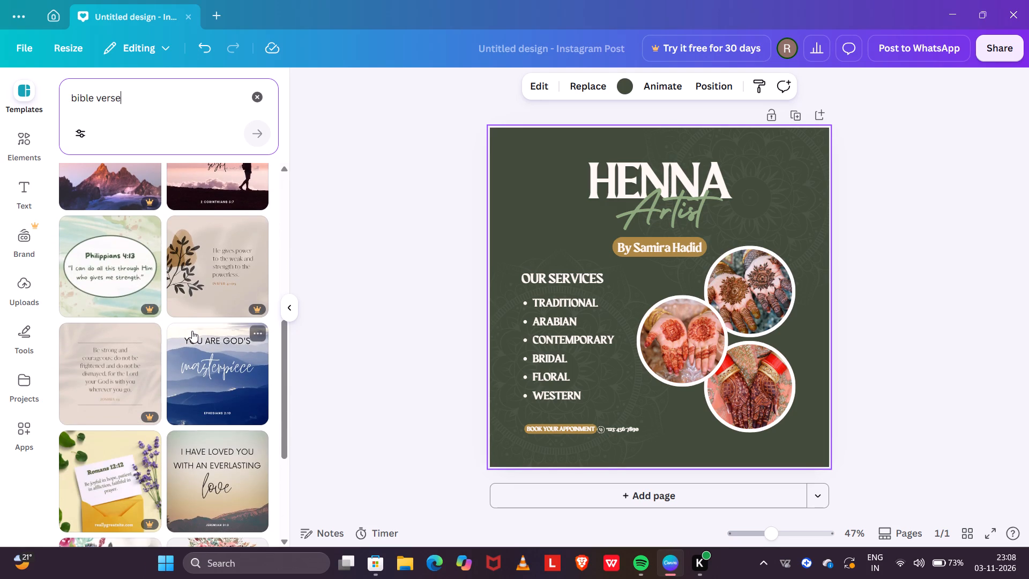
Look through the bible verse template results for a suitable design.
scroll(192, 332, down, 2)
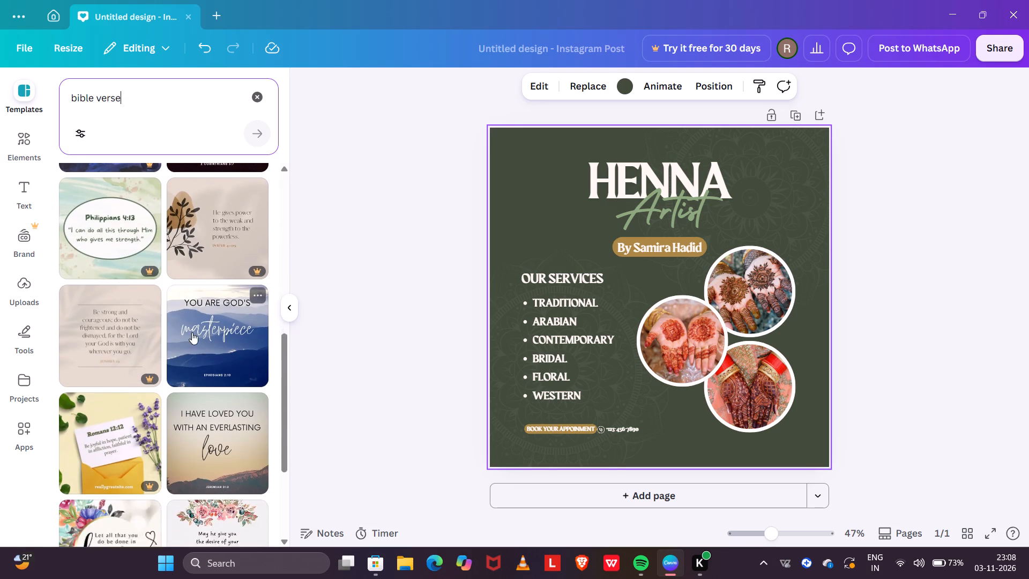
scroll(192, 332, down, 9)
scroll(191, 340, up, 3)
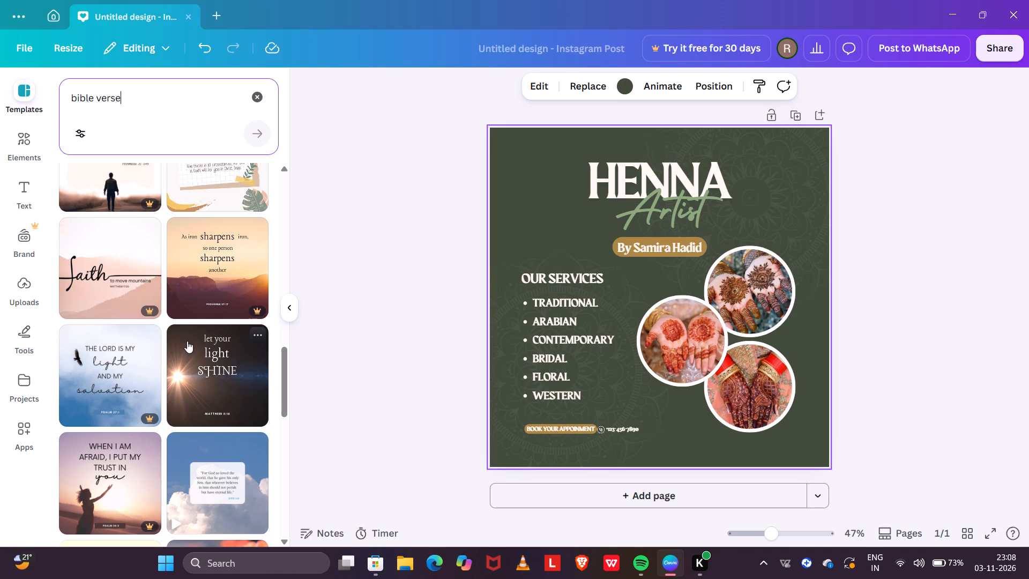
scroll(185, 342, down, 4)
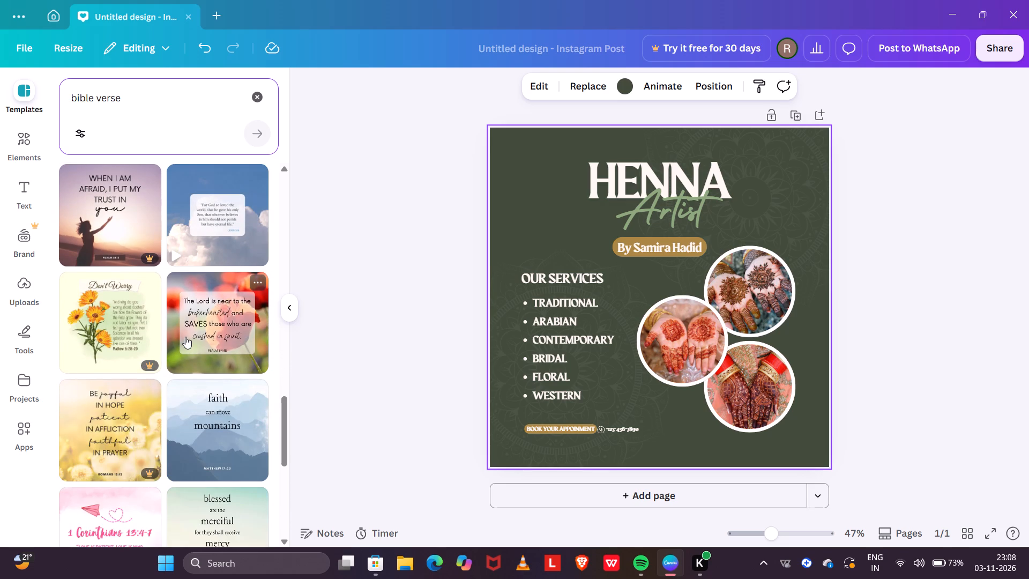
scroll(184, 340, down, 8)
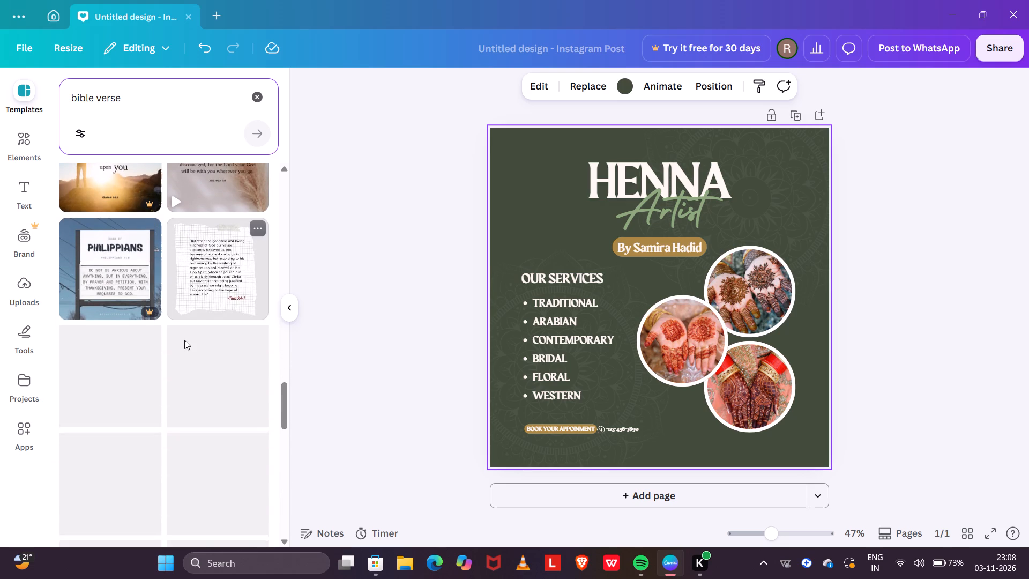
scroll(184, 340, down, 1)
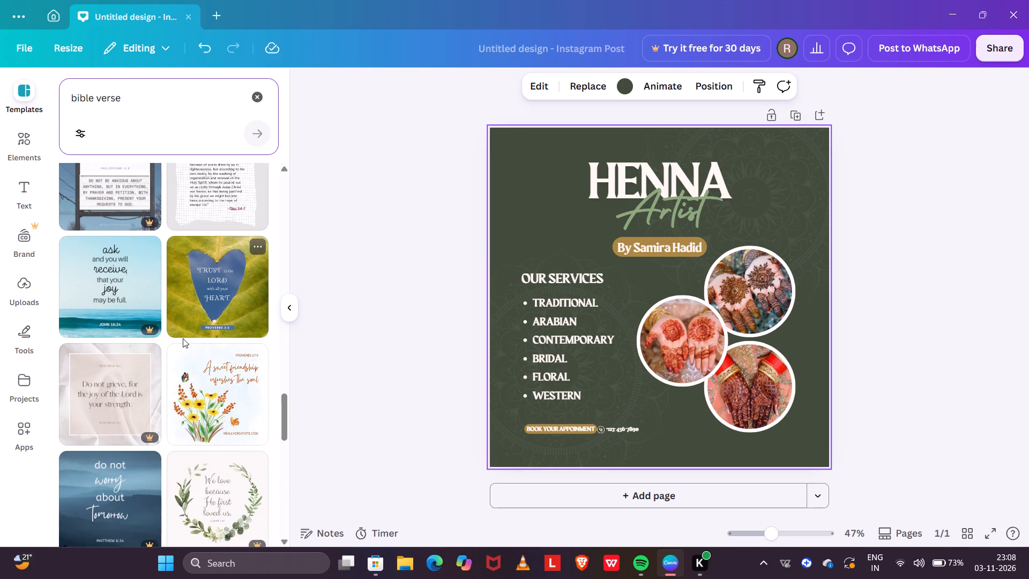
scroll(182, 335, down, 3)
scroll(182, 335, up, 1)
scroll(181, 335, down, 8)
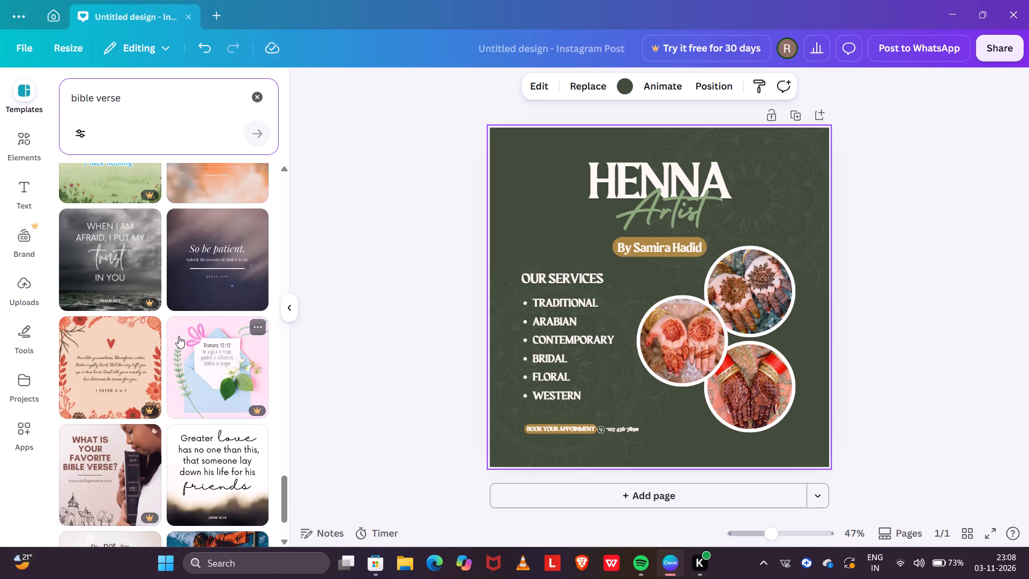
scroll(217, 283, up, 2)
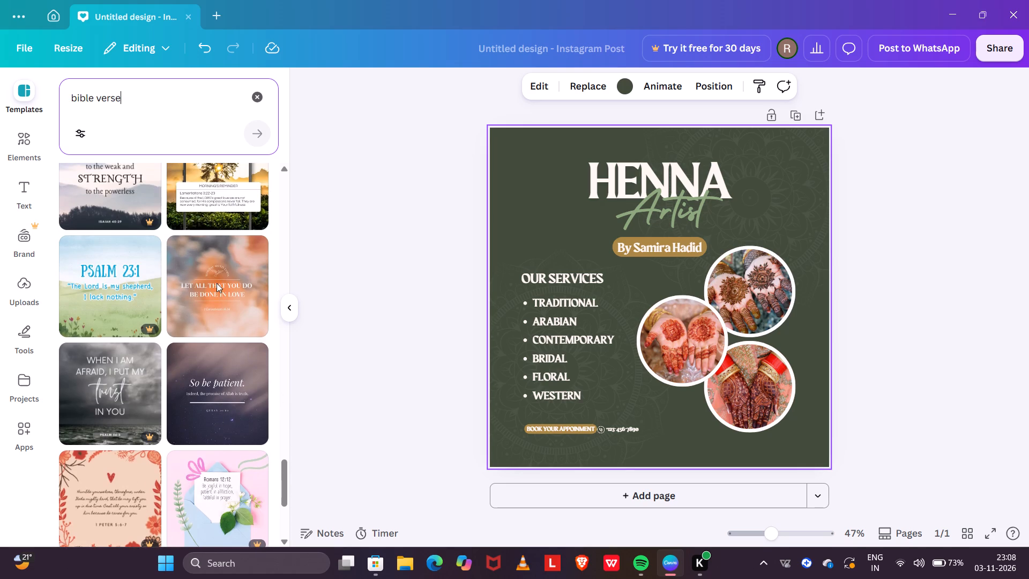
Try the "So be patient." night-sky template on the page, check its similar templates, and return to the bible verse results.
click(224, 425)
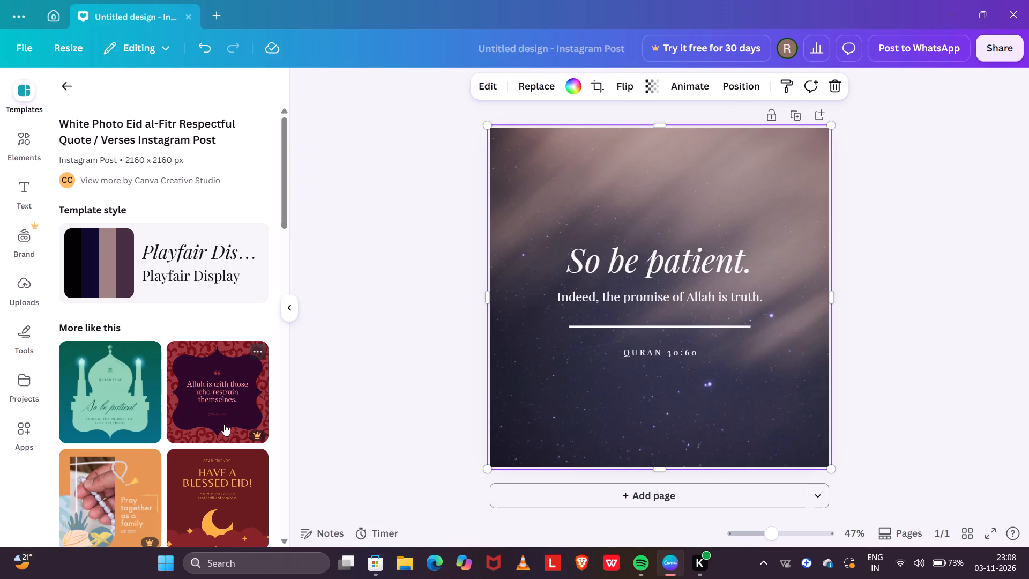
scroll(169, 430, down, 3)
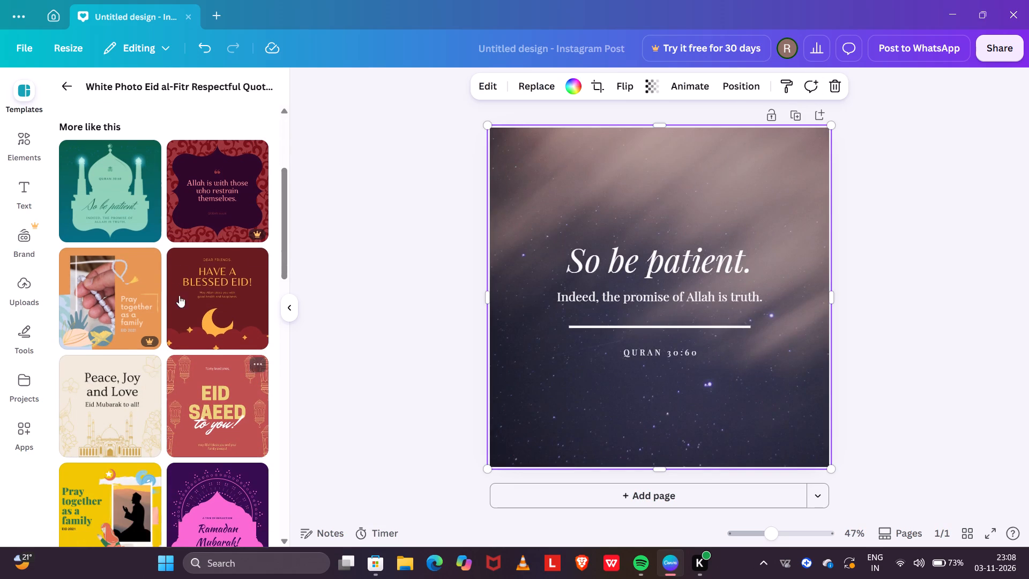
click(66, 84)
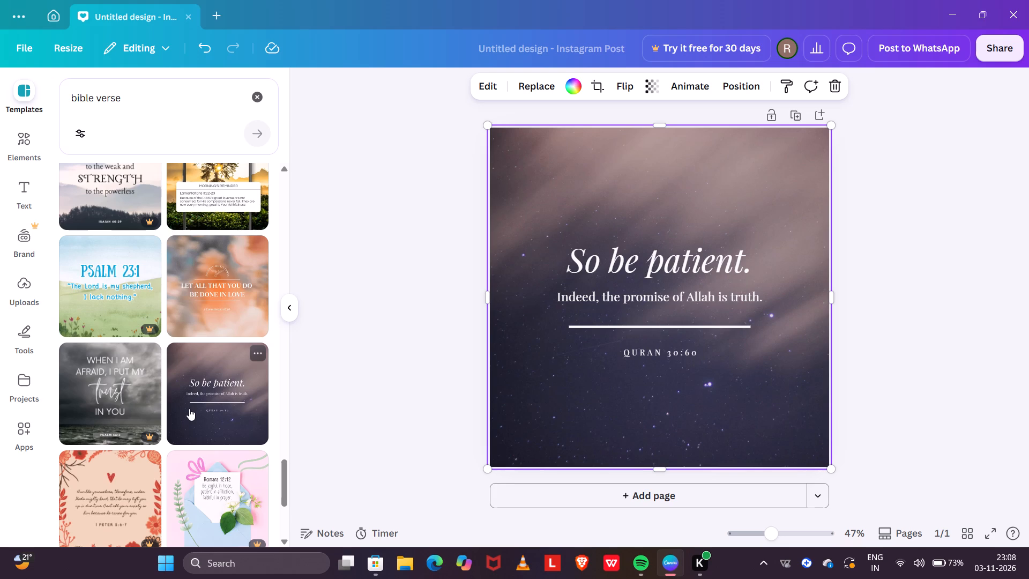
Apply the "Greater love has no one than this" John 15:13 template to the page.
scroll(143, 434, down, 3)
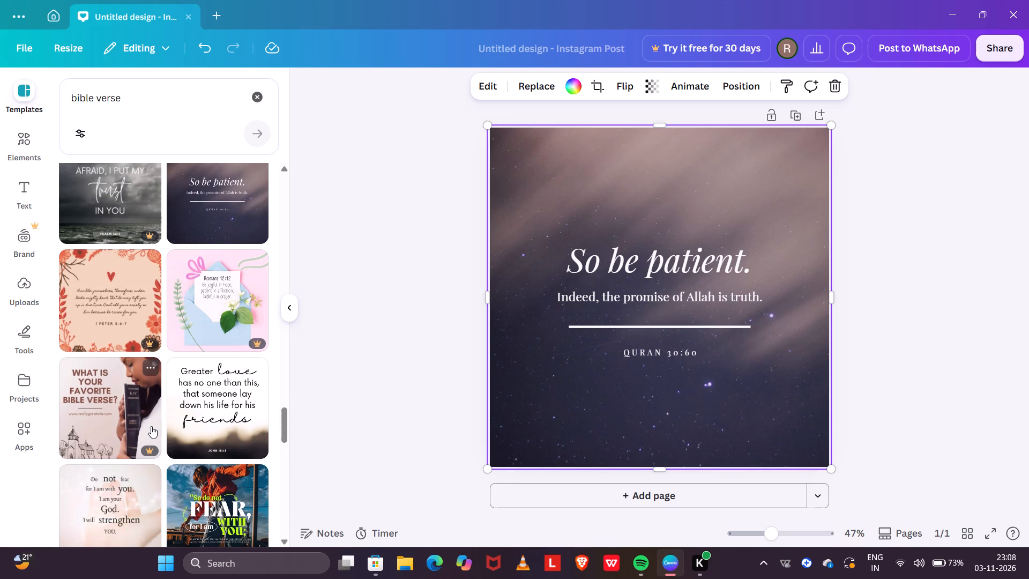
click(238, 405)
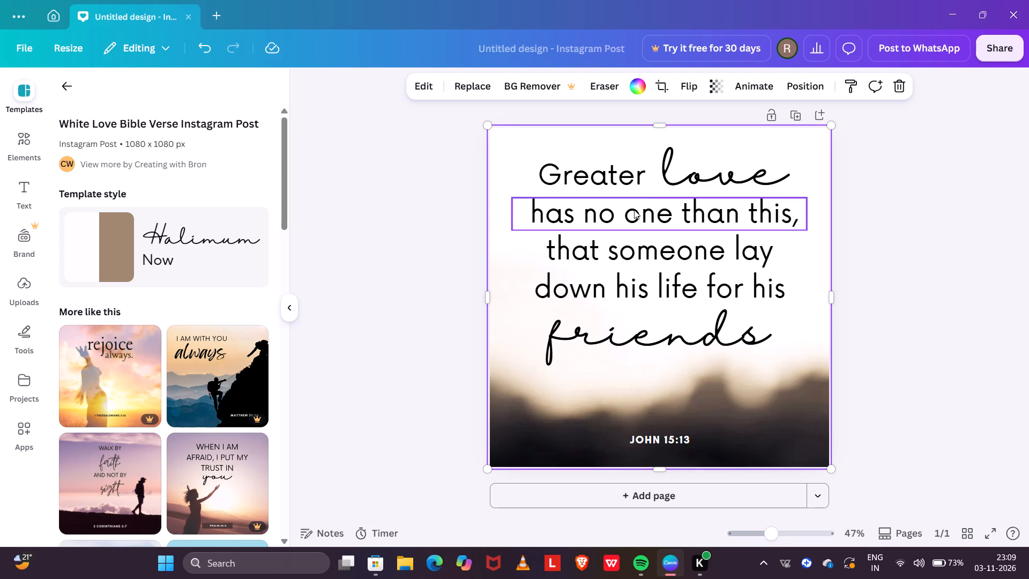
Shift the script word "love" slightly away from "Greater" and adjust its text box to about 516 wide.
drag(666, 184, 671, 190)
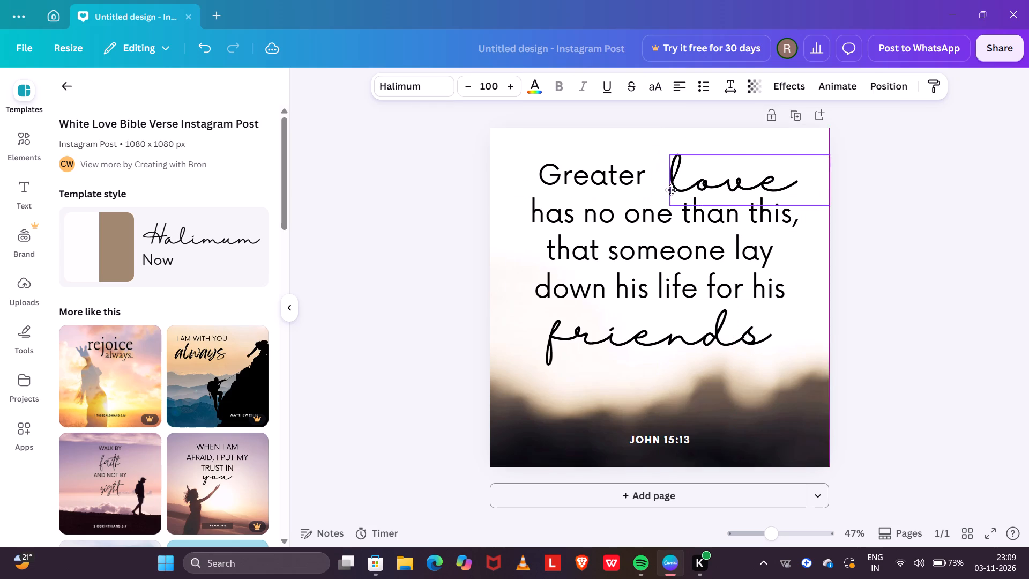
drag(671, 190, 672, 184)
drag(669, 185, 666, 195)
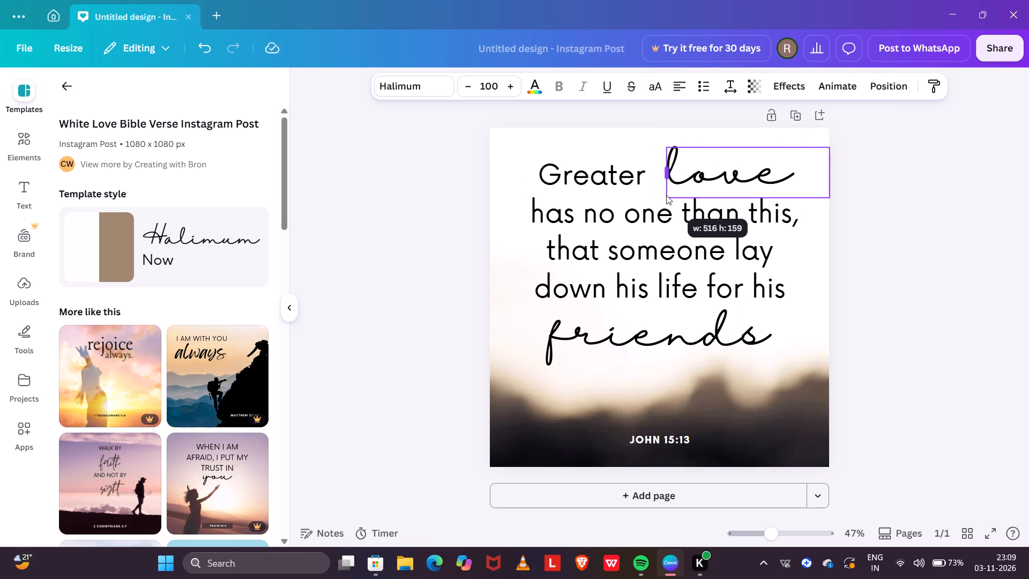
drag(666, 195, 666, 196)
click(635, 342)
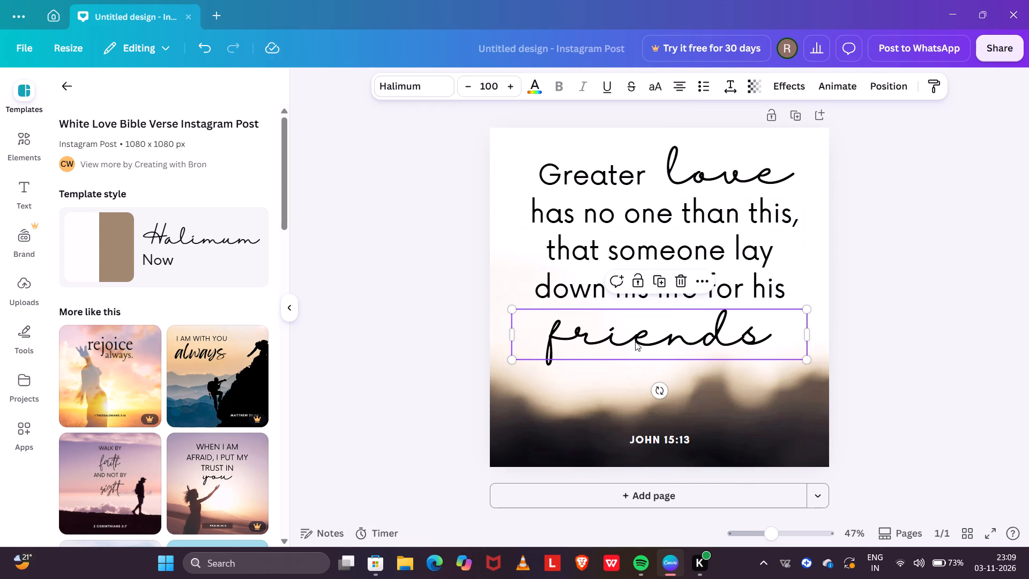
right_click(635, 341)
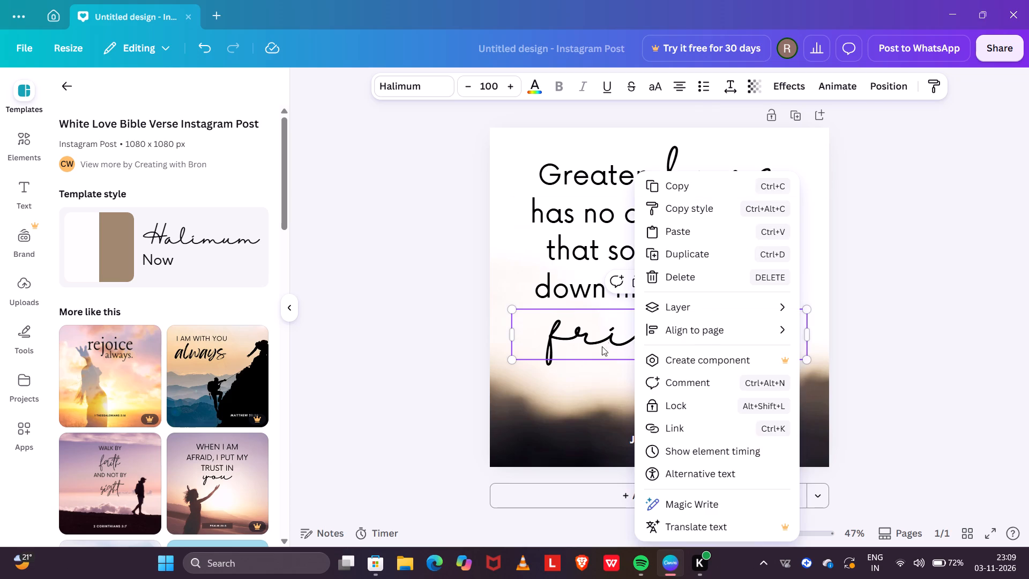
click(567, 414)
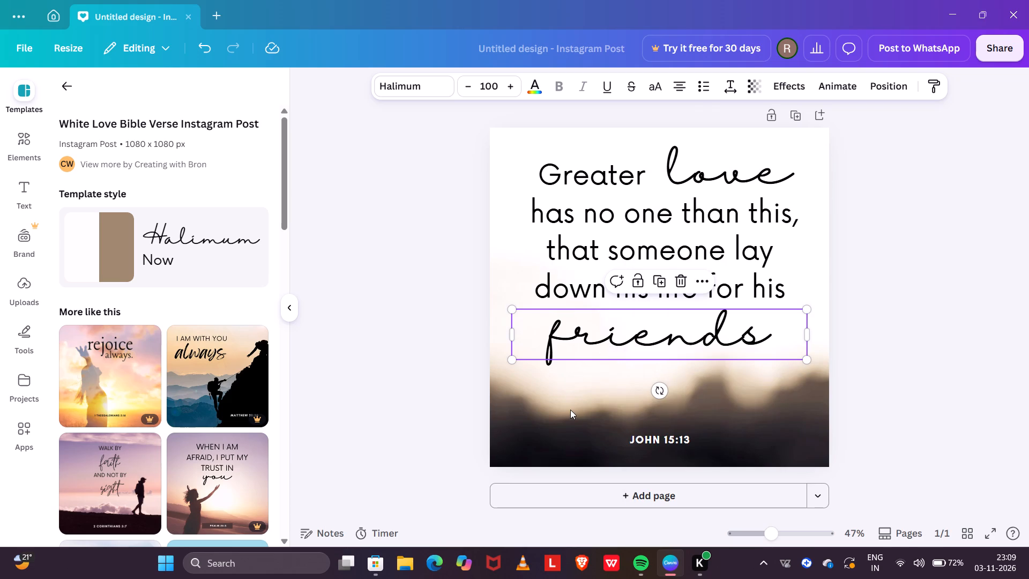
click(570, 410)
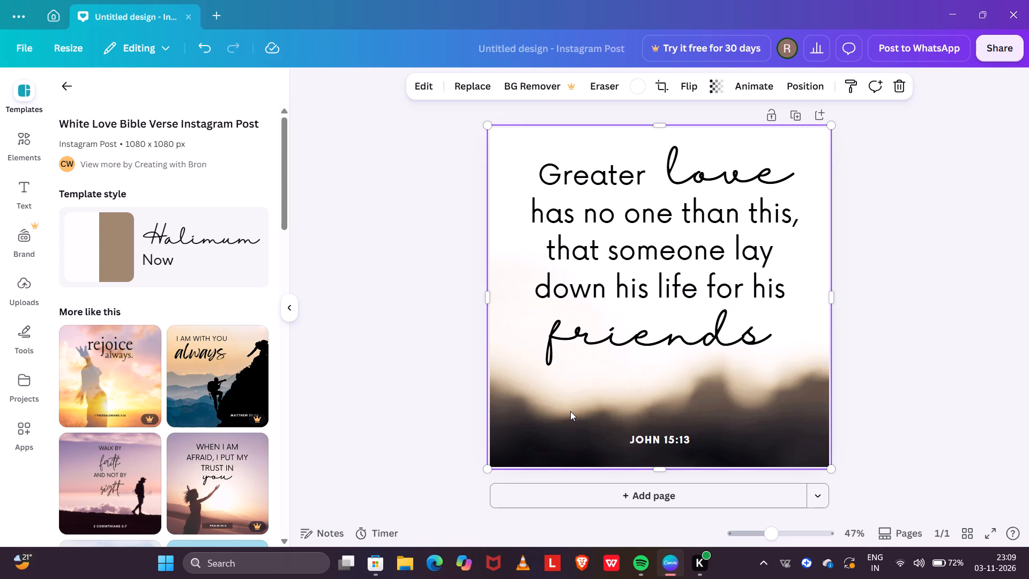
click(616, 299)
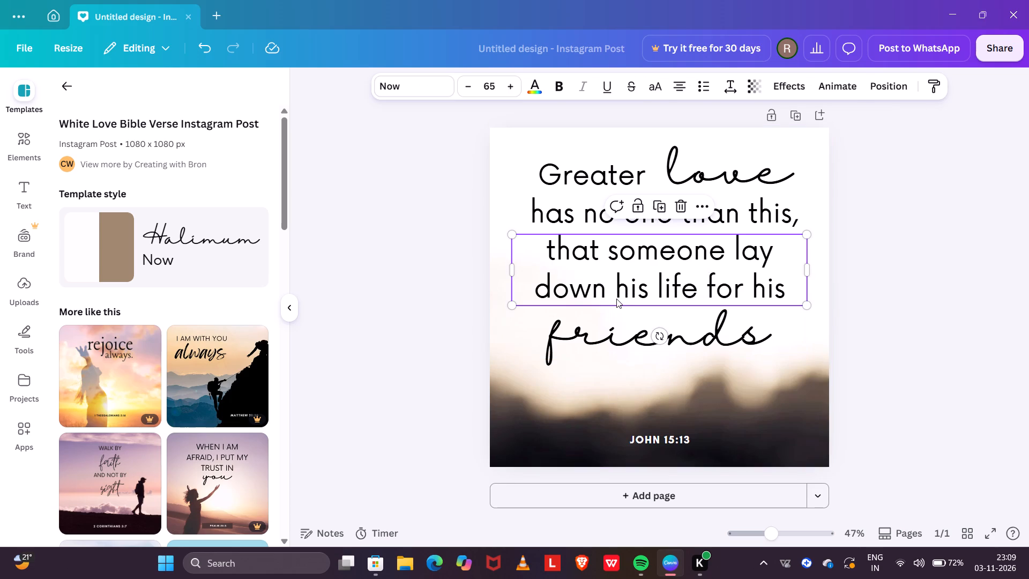
Open the font choices for the script word "friends" and look through the fonts, starting with Halimum.
click(617, 335)
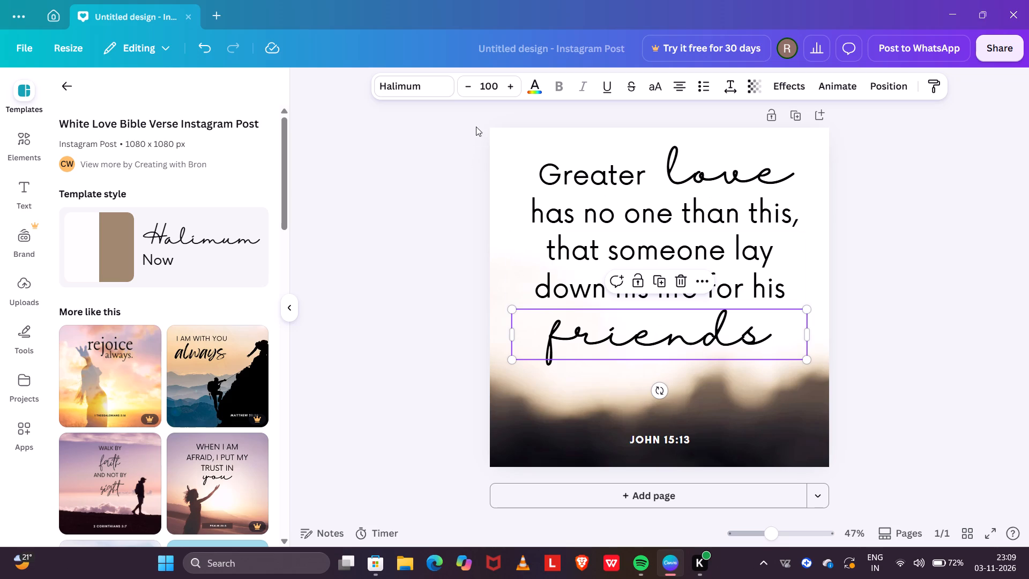
click(429, 91)
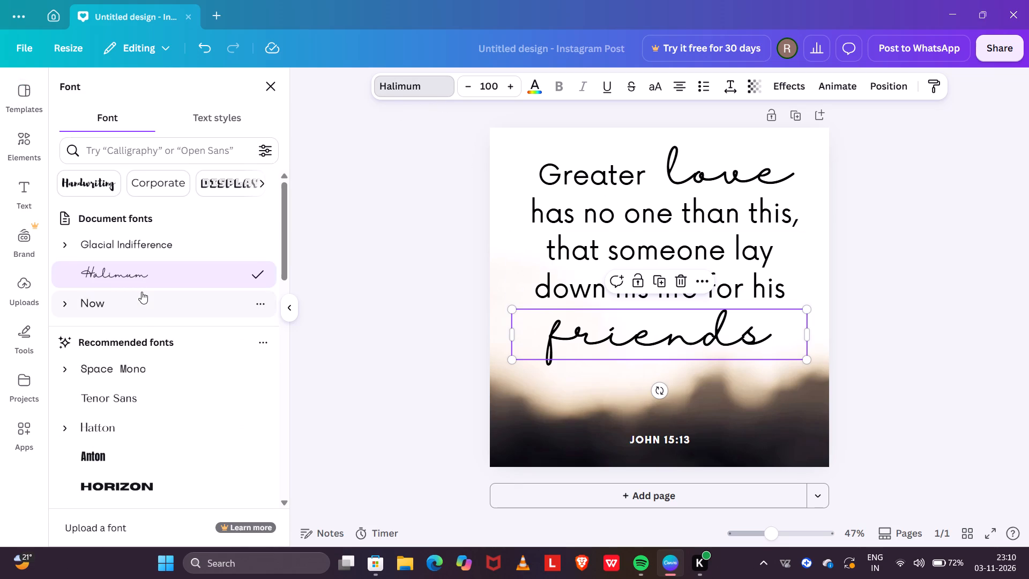
click(150, 279)
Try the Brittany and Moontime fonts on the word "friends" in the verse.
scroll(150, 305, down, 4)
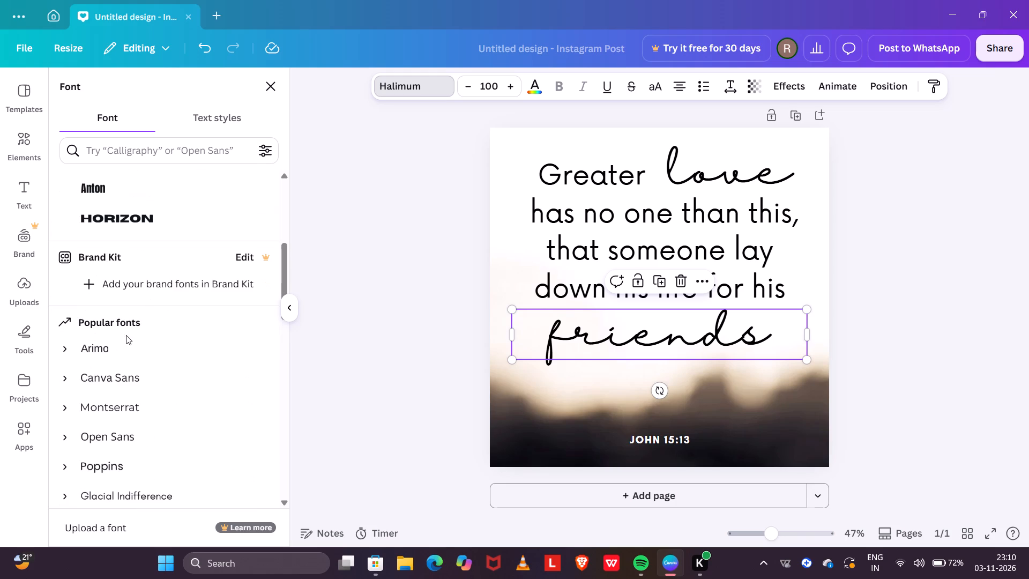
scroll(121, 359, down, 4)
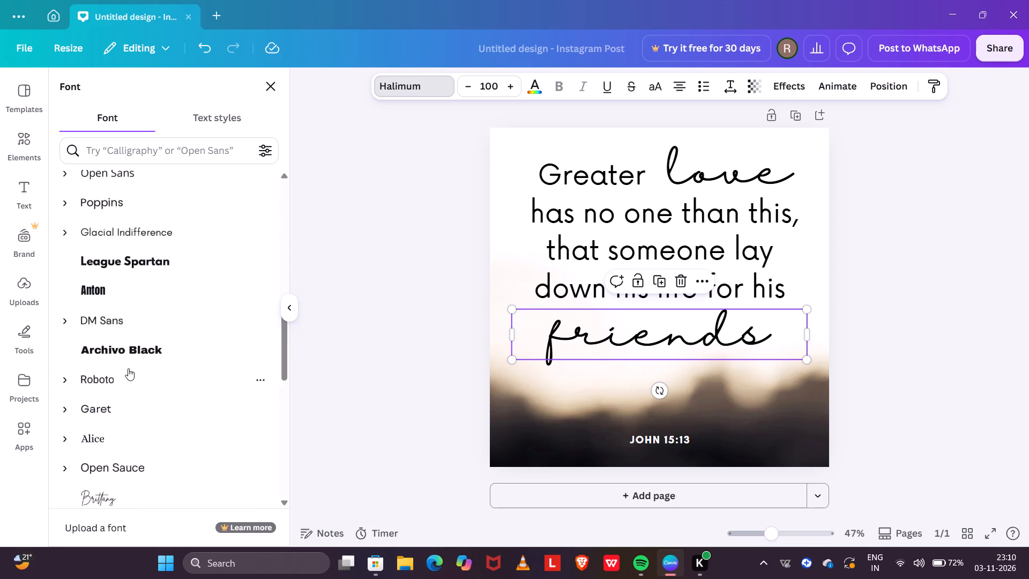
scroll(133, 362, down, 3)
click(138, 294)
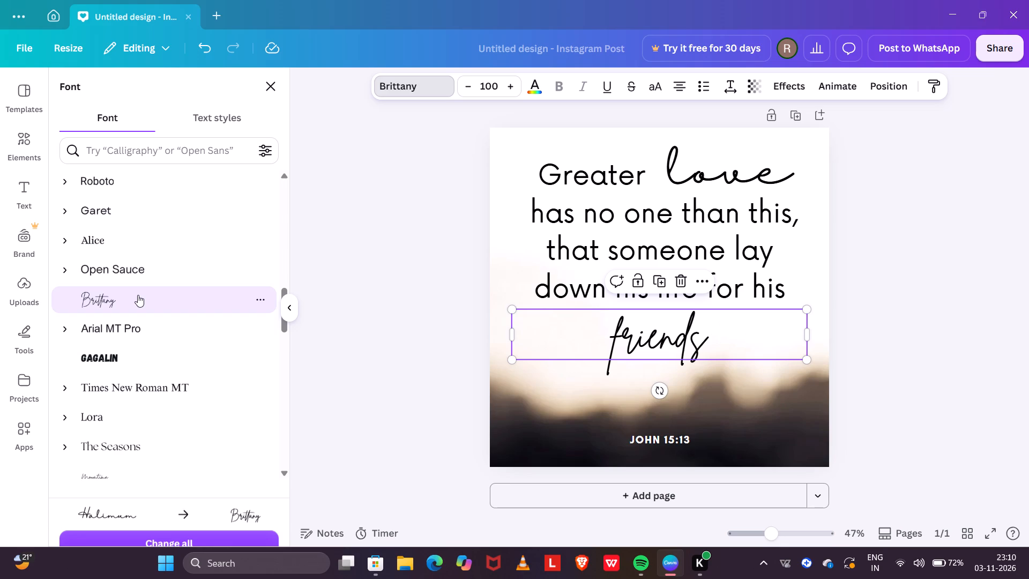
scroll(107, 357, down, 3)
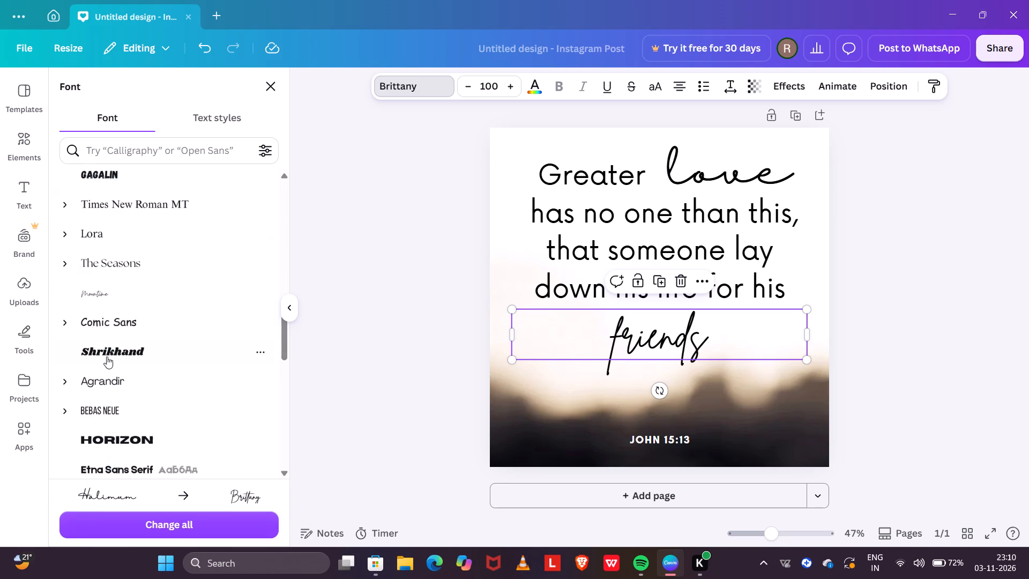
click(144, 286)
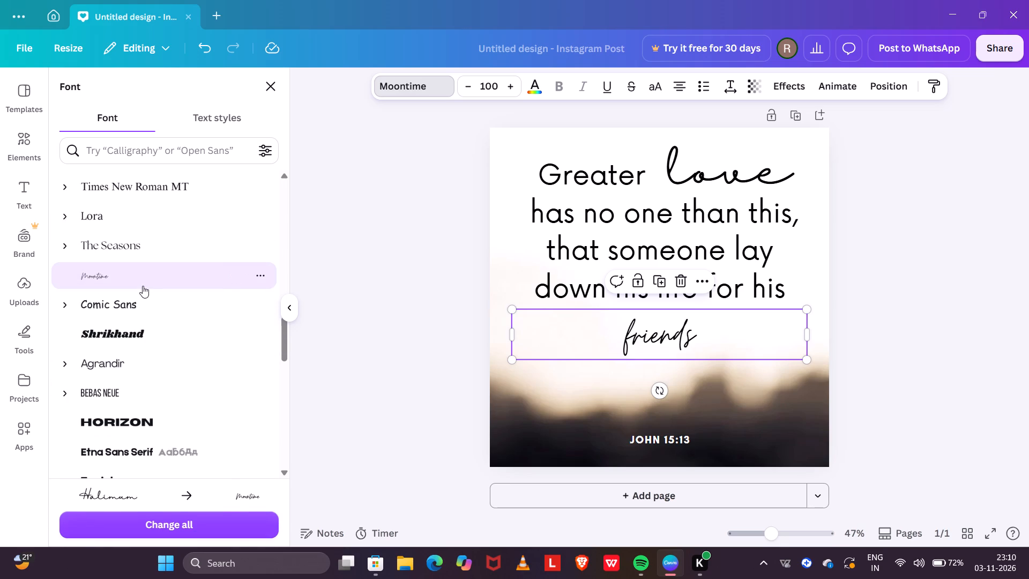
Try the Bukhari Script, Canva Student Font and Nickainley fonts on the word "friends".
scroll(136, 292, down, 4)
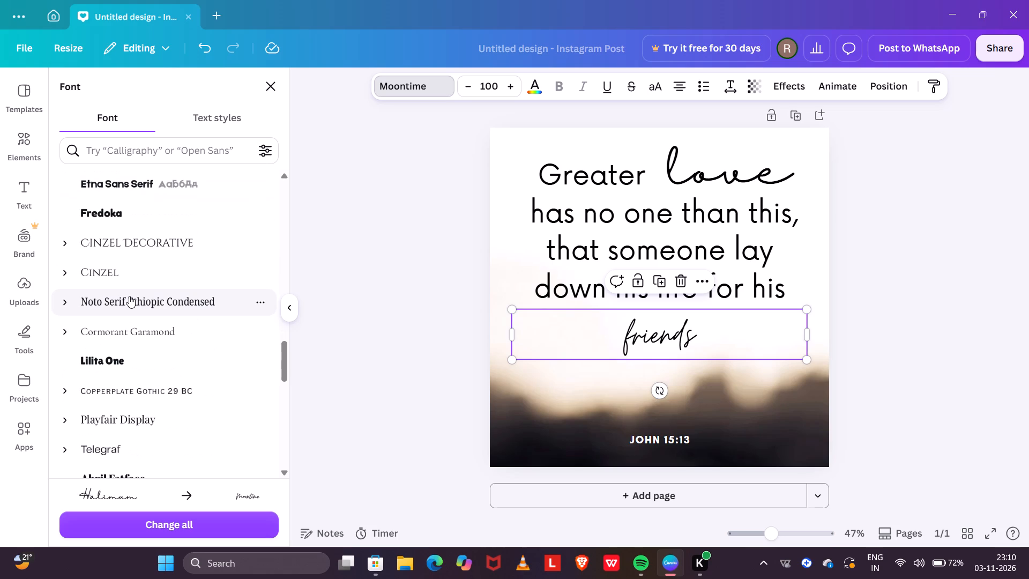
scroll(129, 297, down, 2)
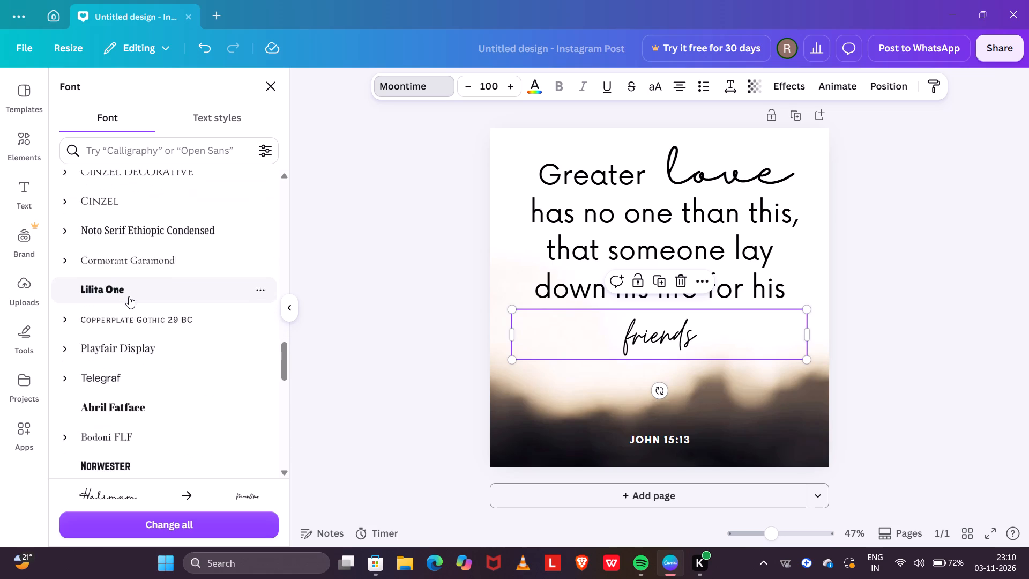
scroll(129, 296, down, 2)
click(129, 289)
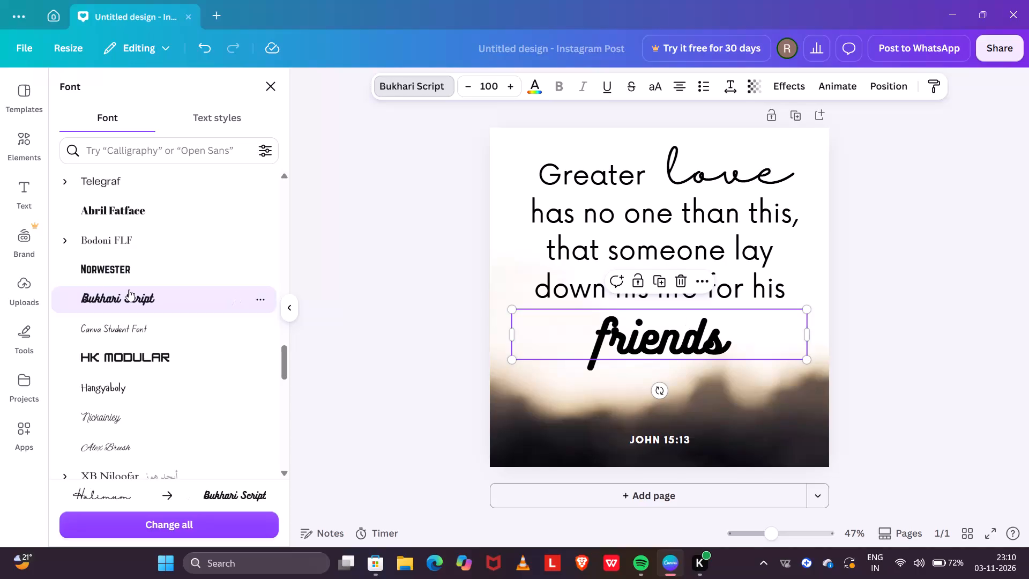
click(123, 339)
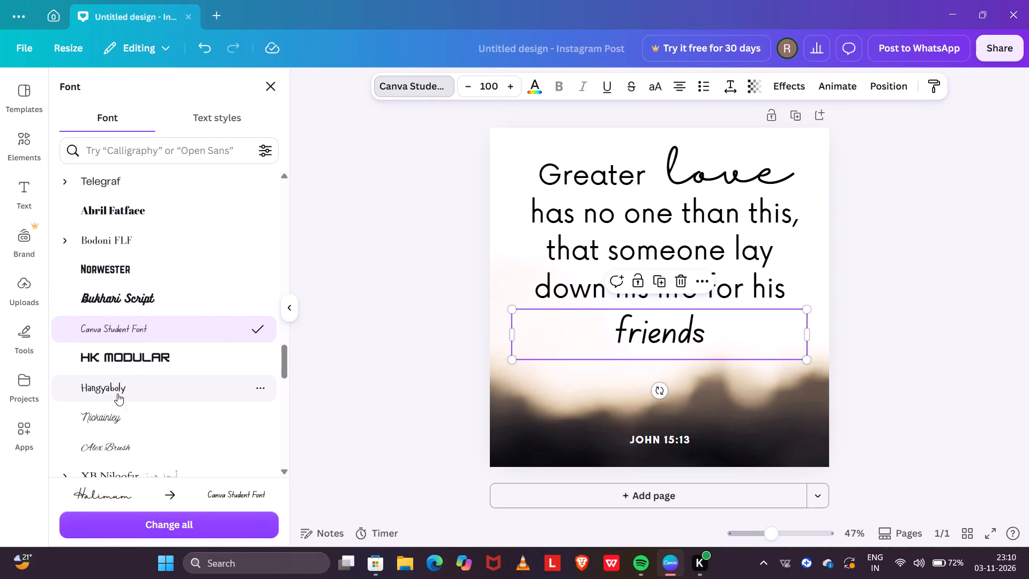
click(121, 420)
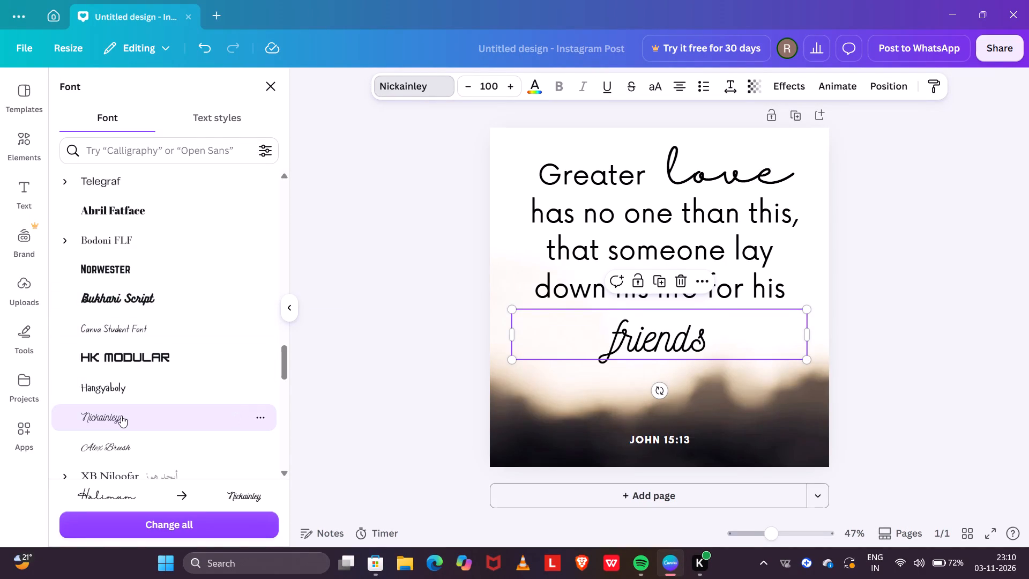
Set the font of the word "friends" to Ahsing.
scroll(120, 411, down, 4)
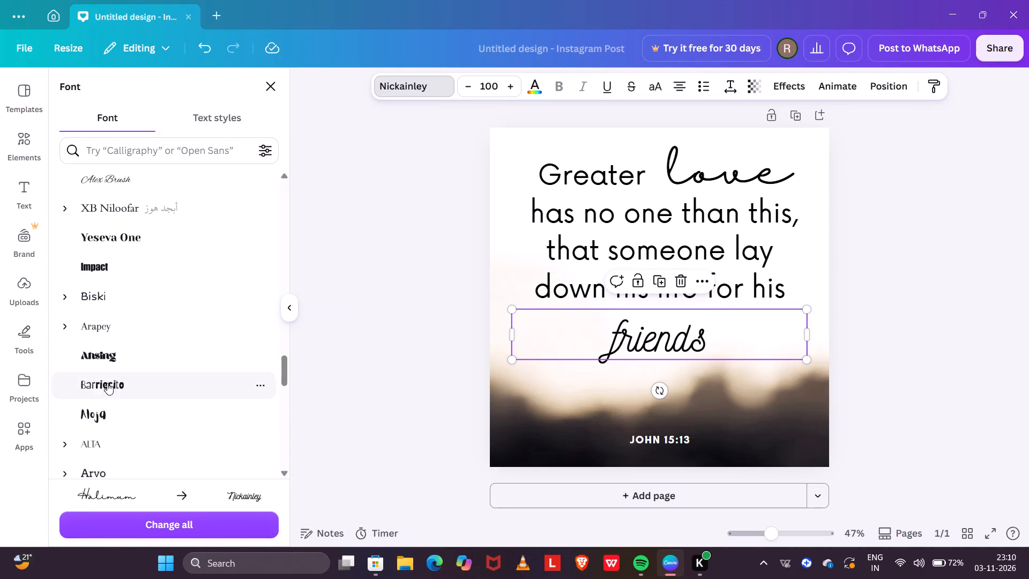
click(124, 351)
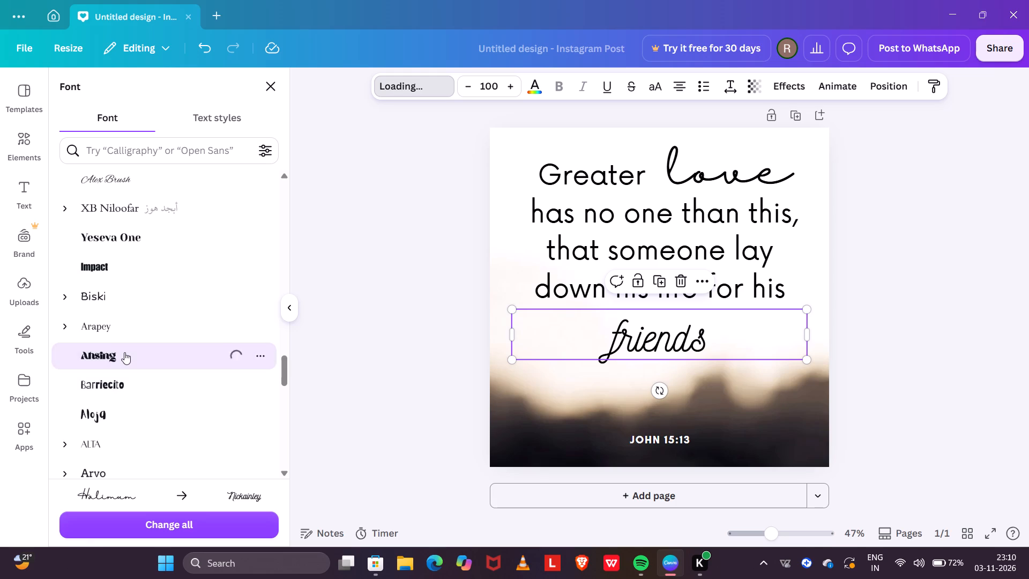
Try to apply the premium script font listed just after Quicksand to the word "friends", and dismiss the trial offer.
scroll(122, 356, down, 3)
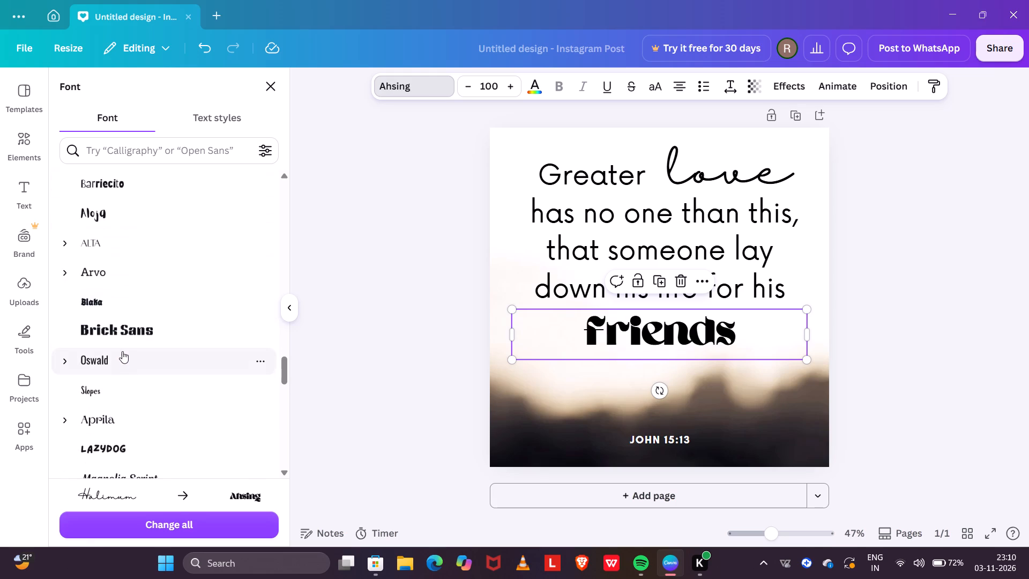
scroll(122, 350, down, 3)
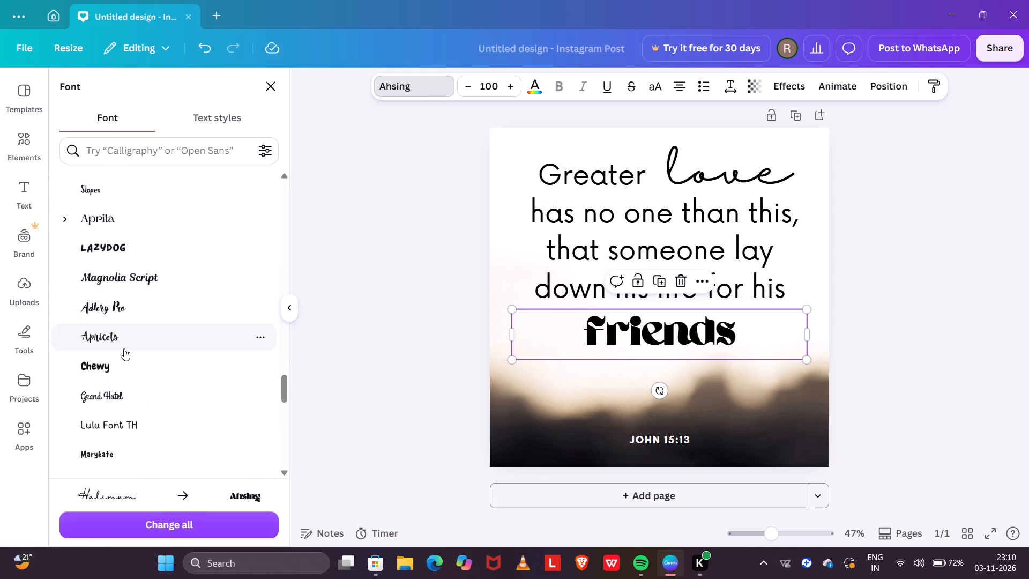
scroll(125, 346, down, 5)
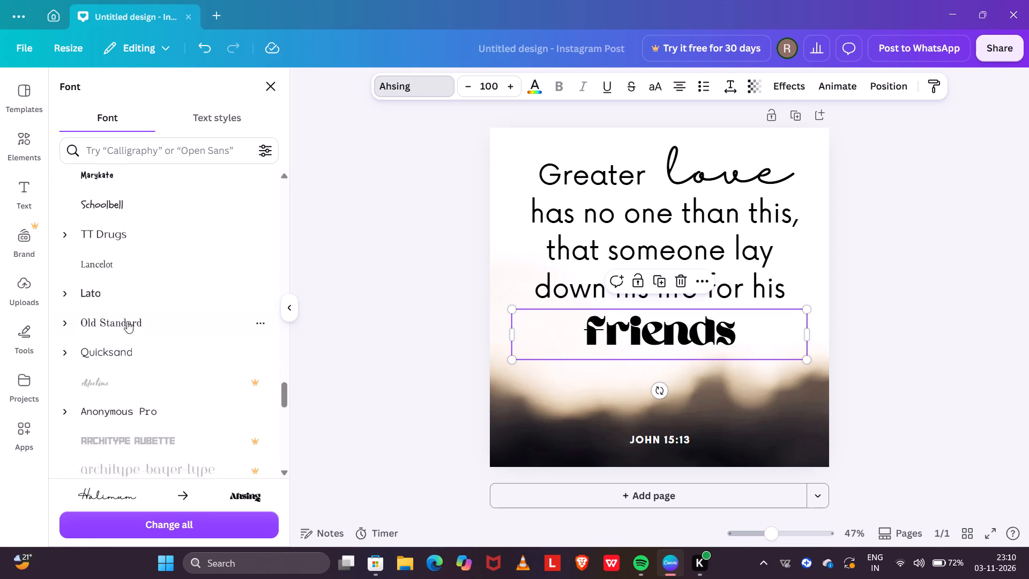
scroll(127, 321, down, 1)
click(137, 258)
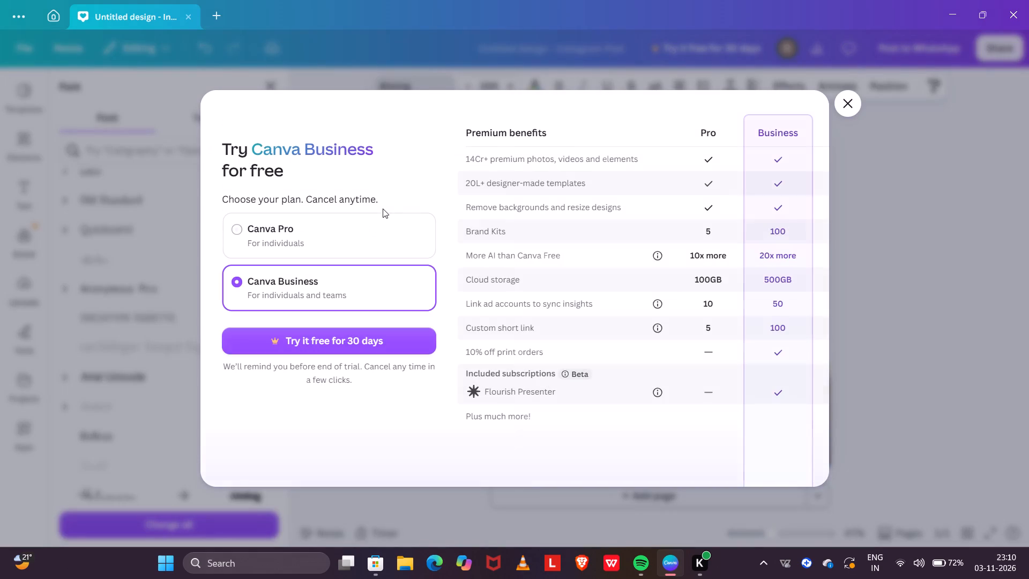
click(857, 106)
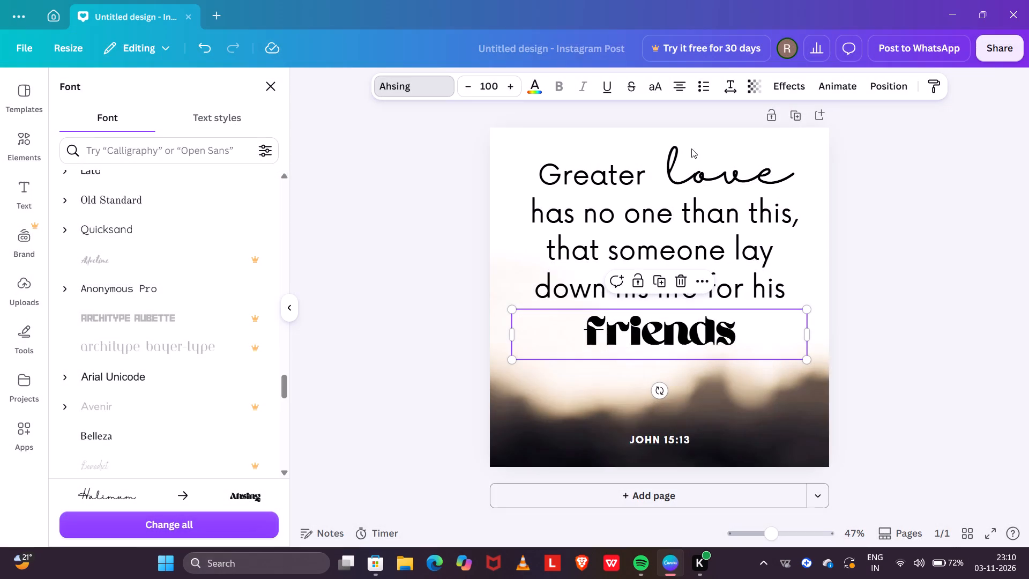
Browse the document and English font lists for another decorative typeface for the word "friends".
scroll(222, 308, down, 3)
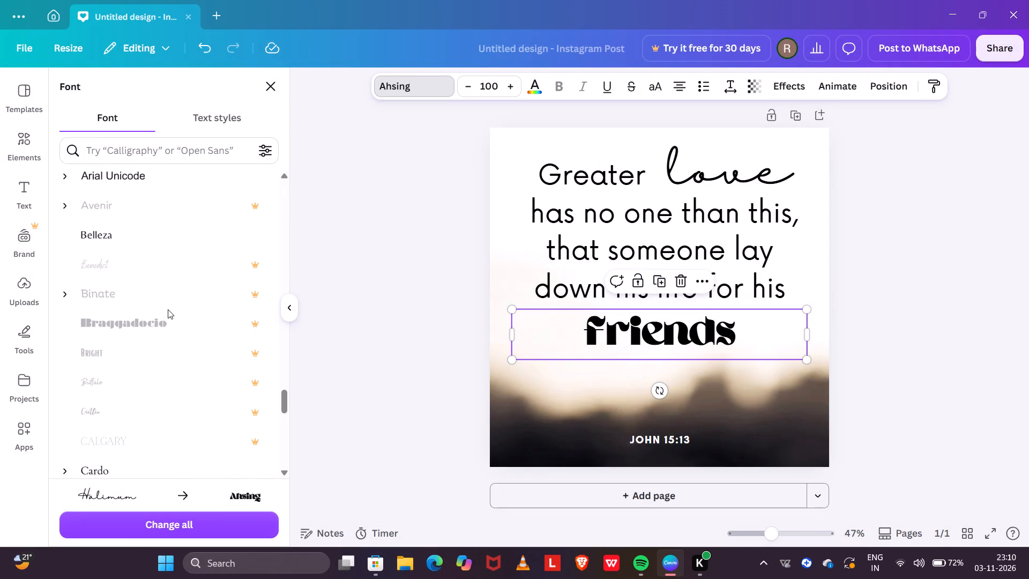
scroll(163, 295, down, 3)
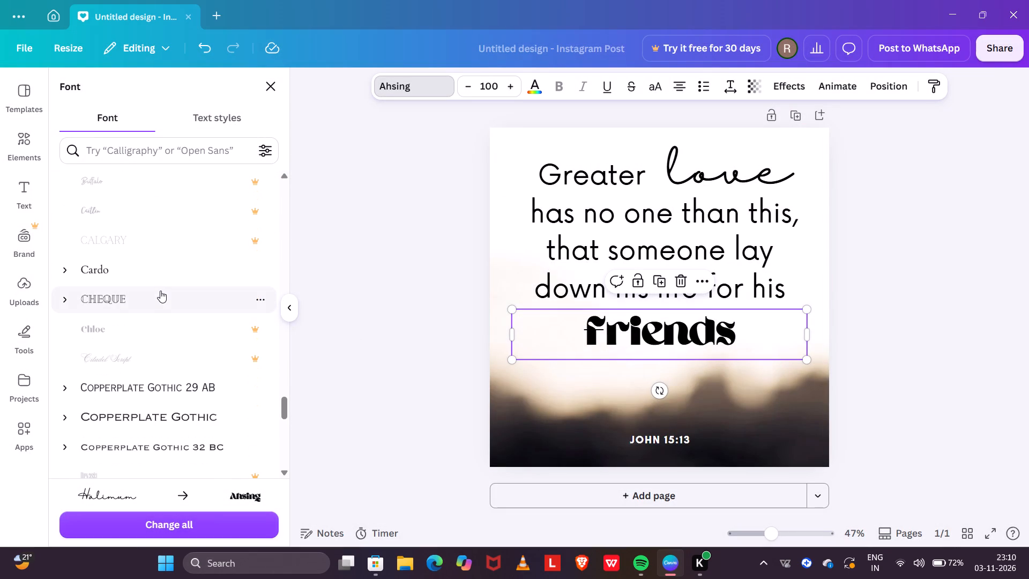
scroll(159, 290, down, 8)
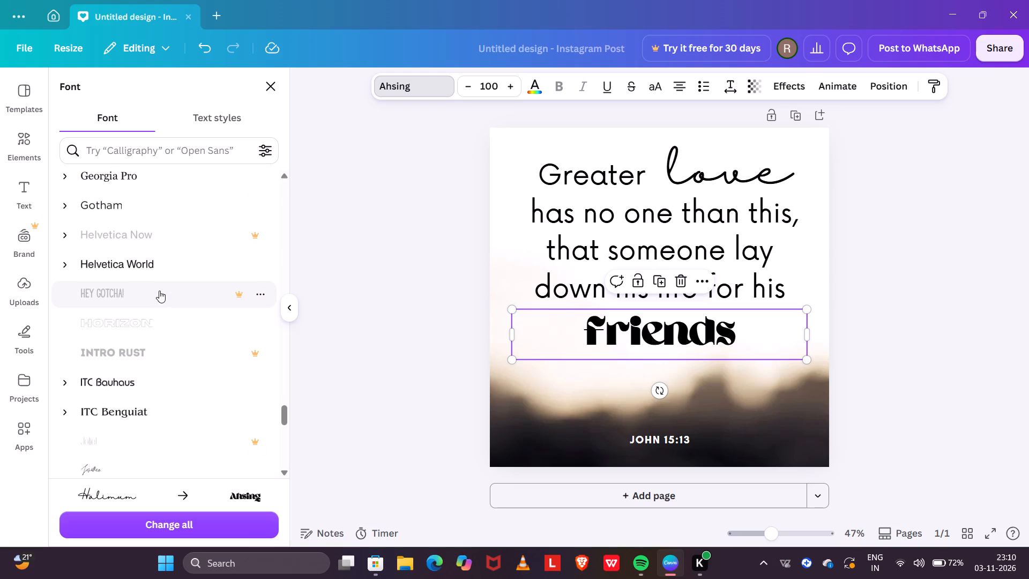
scroll(159, 291, down, 6)
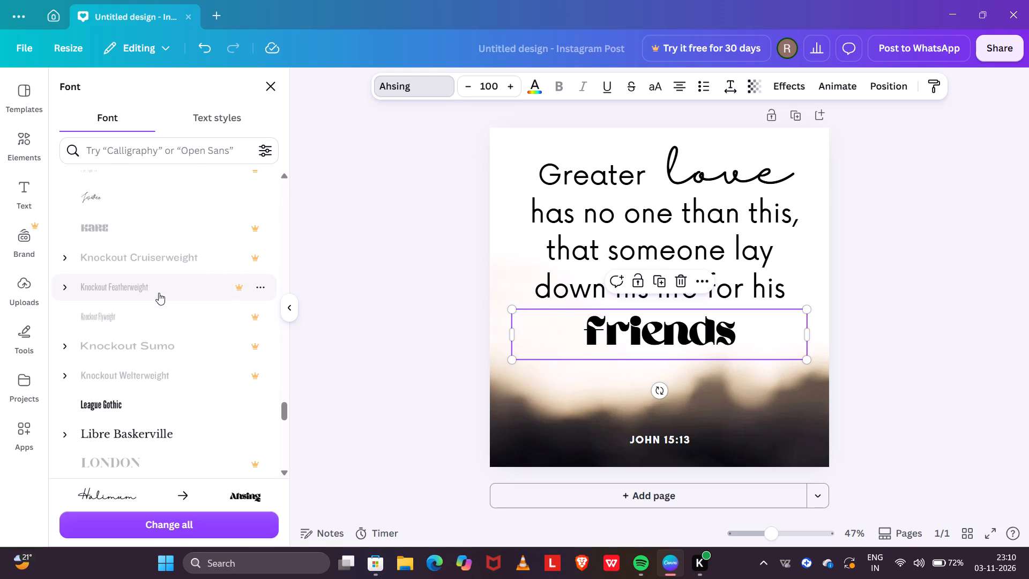
scroll(159, 293, down, 8)
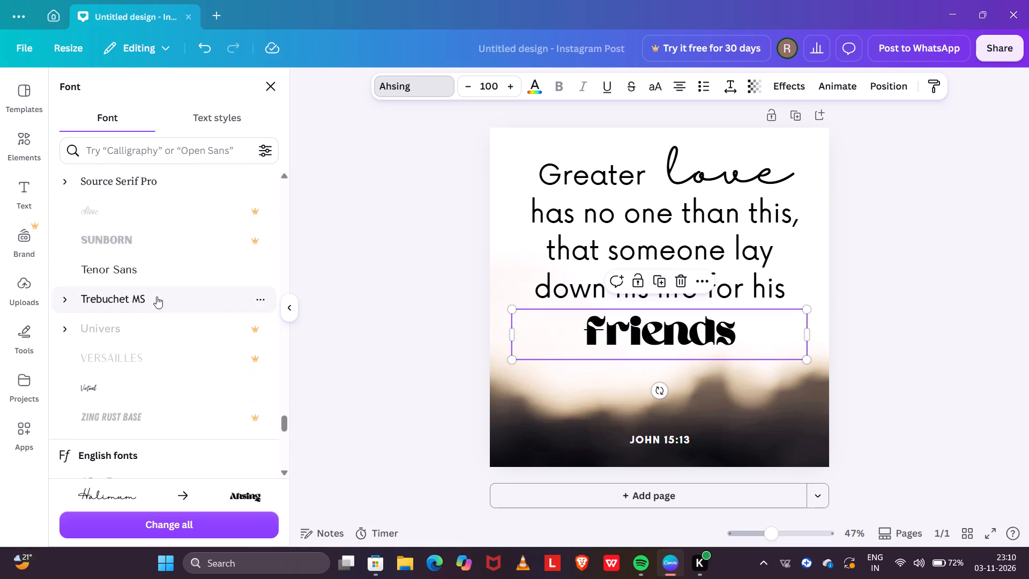
scroll(149, 288, down, 2)
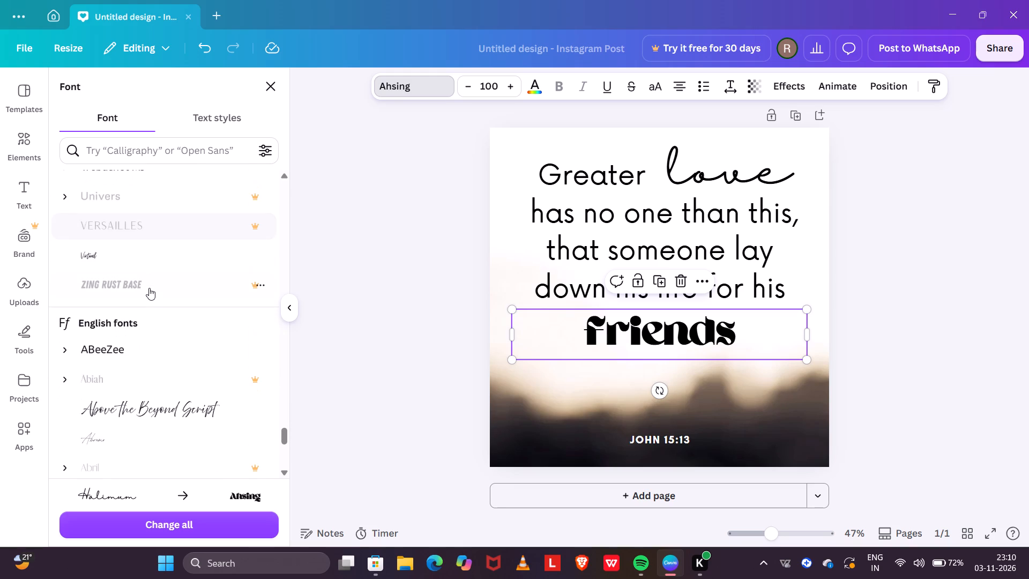
scroll(149, 288, down, 9)
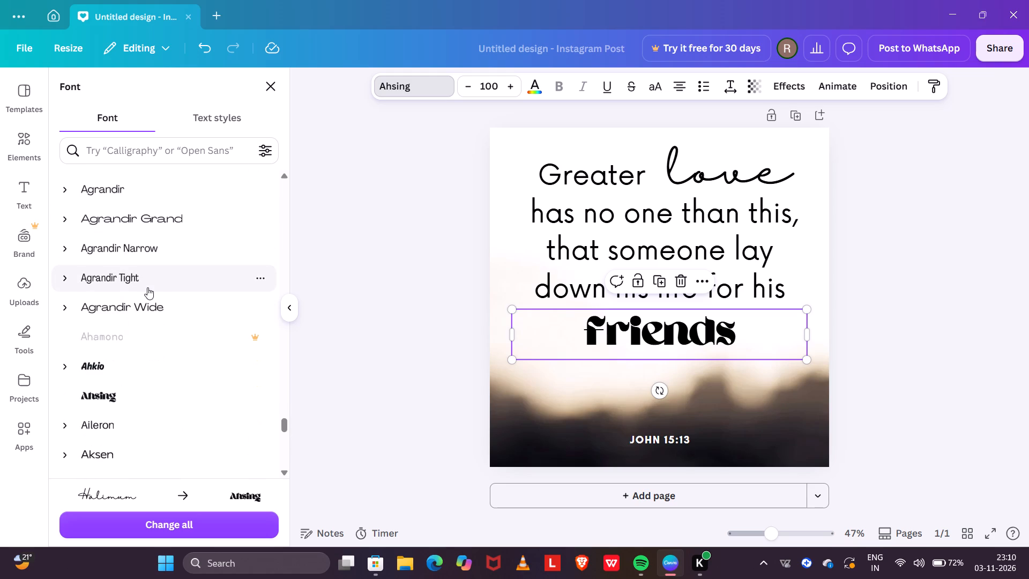
scroll(147, 287, up, 1)
scroll(147, 287, down, 5)
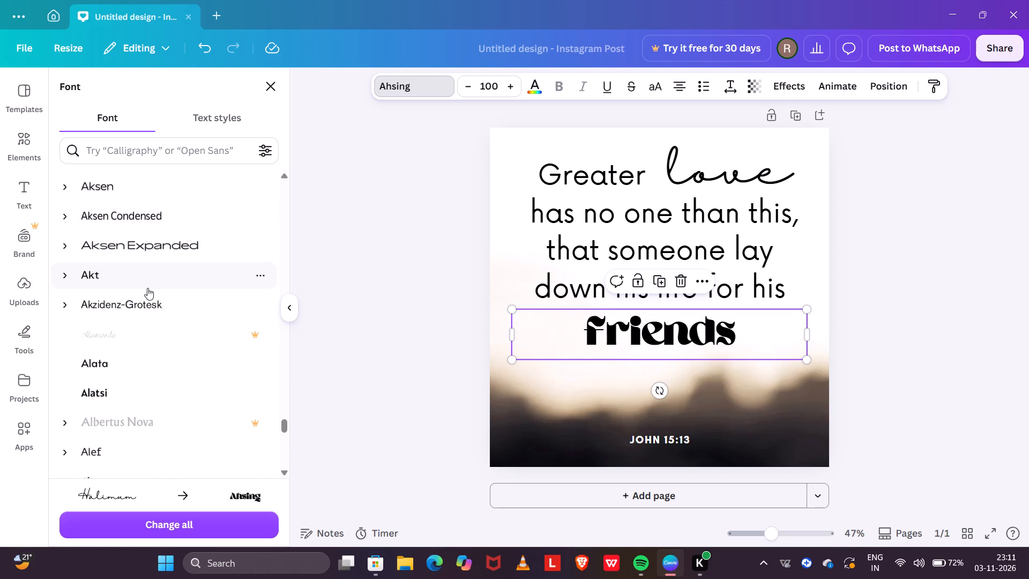
scroll(147, 288, down, 13)
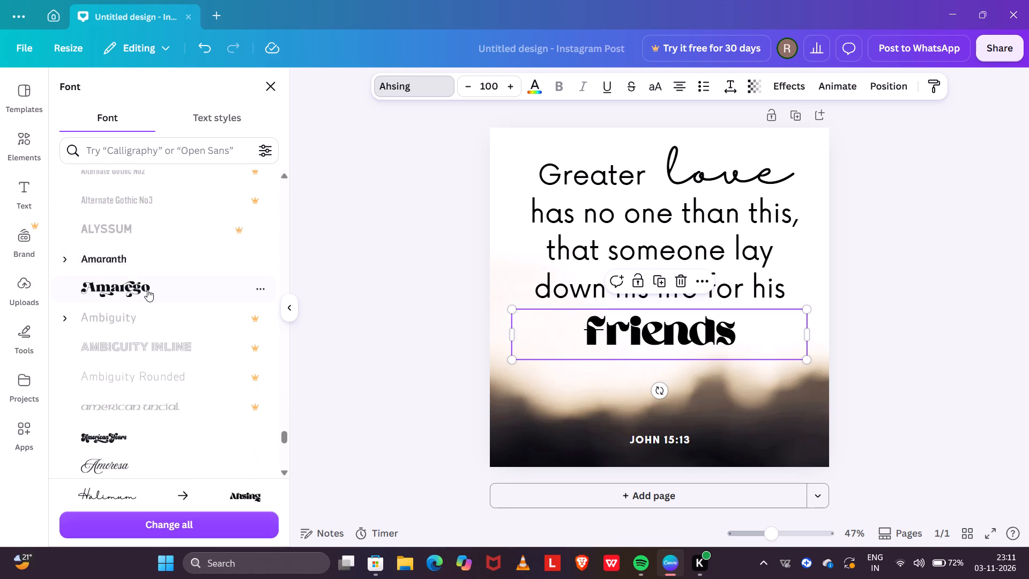
scroll(147, 289, down, 2)
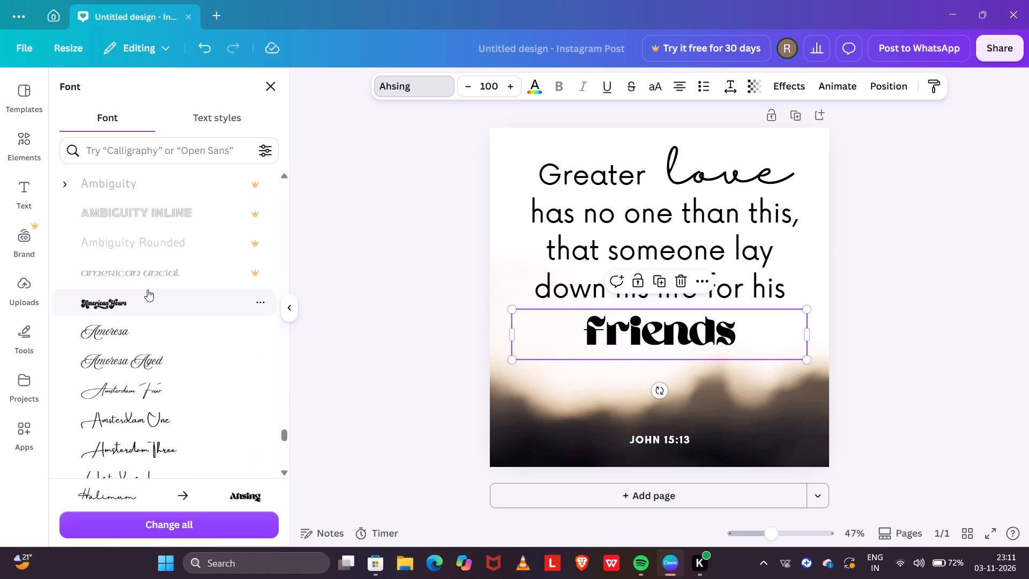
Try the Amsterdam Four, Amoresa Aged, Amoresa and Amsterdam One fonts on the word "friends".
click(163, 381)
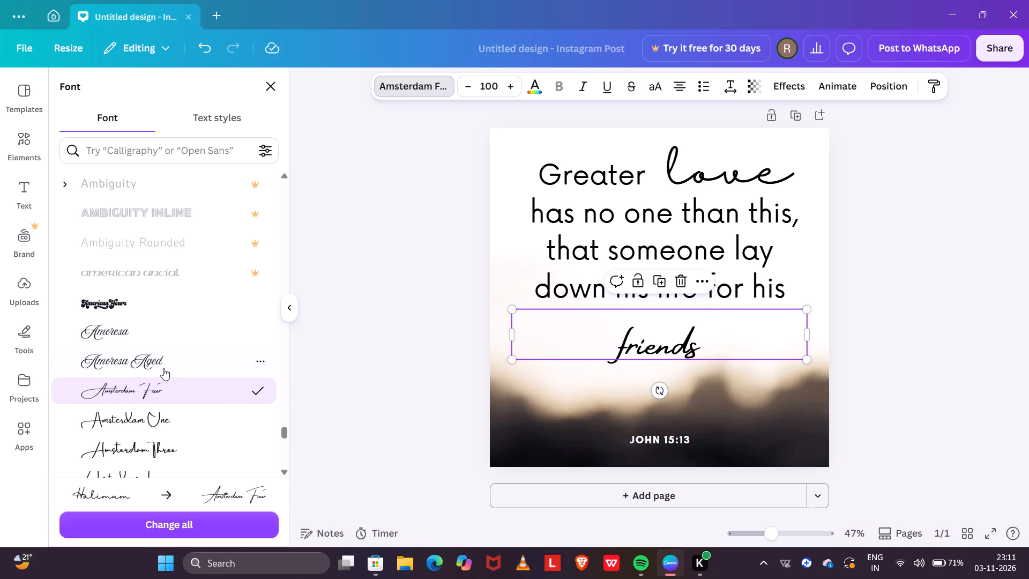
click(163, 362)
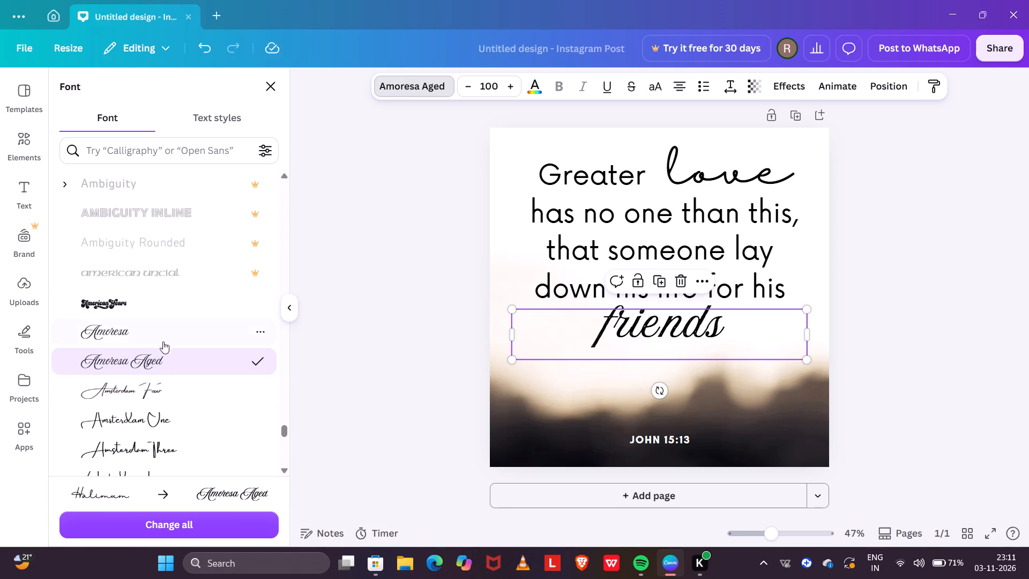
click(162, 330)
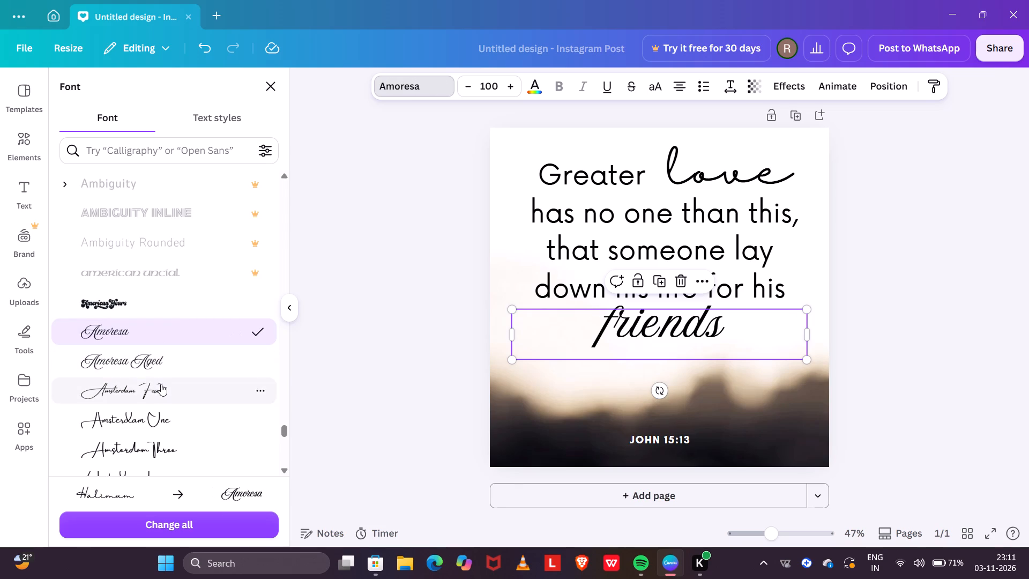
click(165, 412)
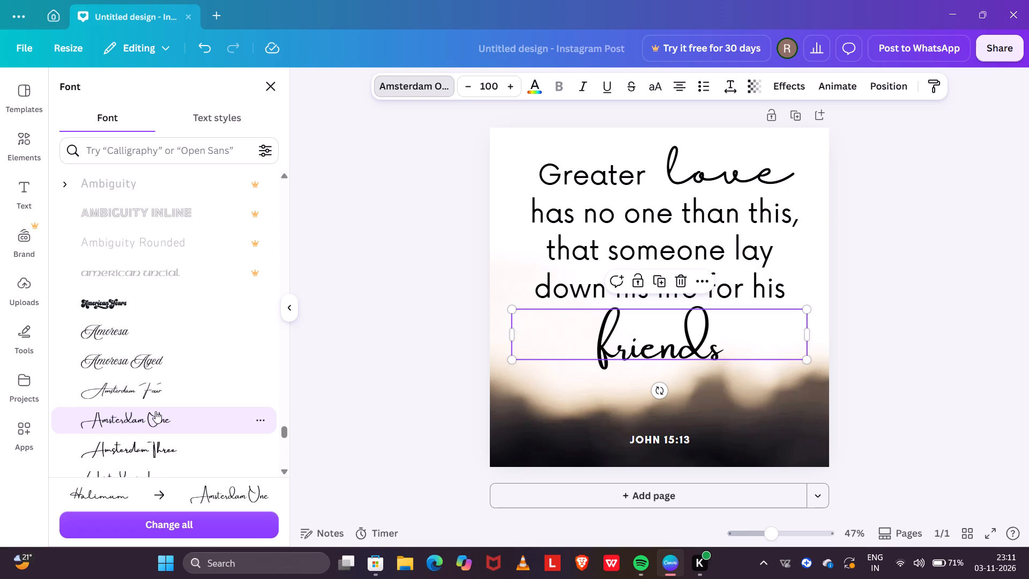
Set the font of the word "friends" to Amsterdam Three and close the font list.
scroll(155, 411, down, 1)
click(155, 392)
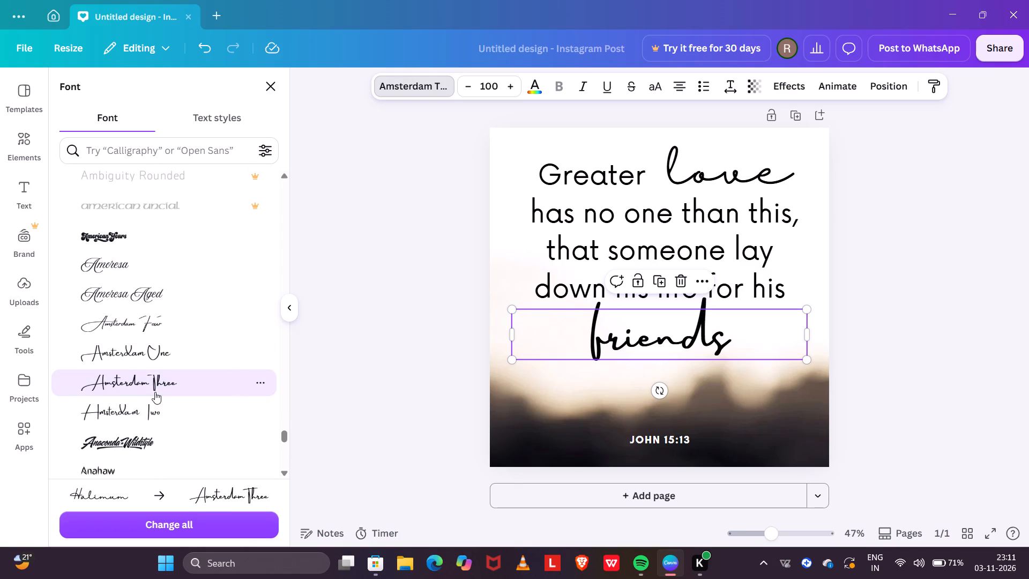
click(406, 375)
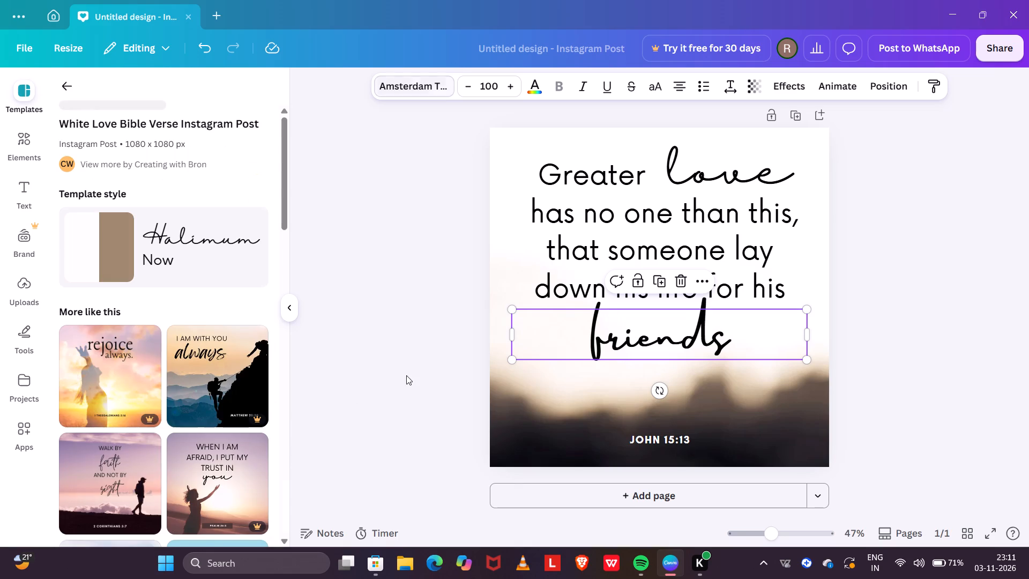
click(578, 339)
click(575, 383)
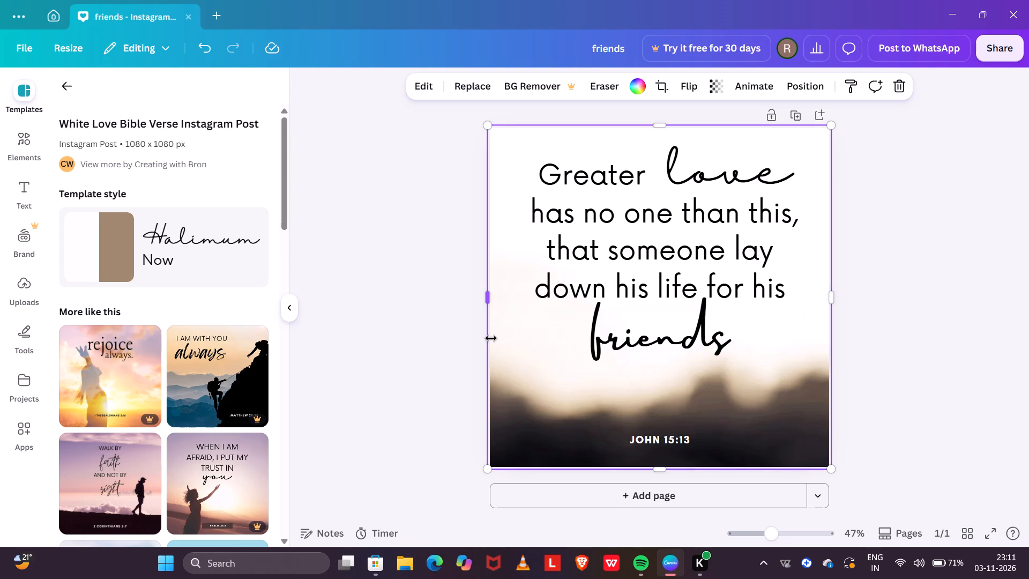
Increase the font size of the word "friends" to 113.
click(643, 332)
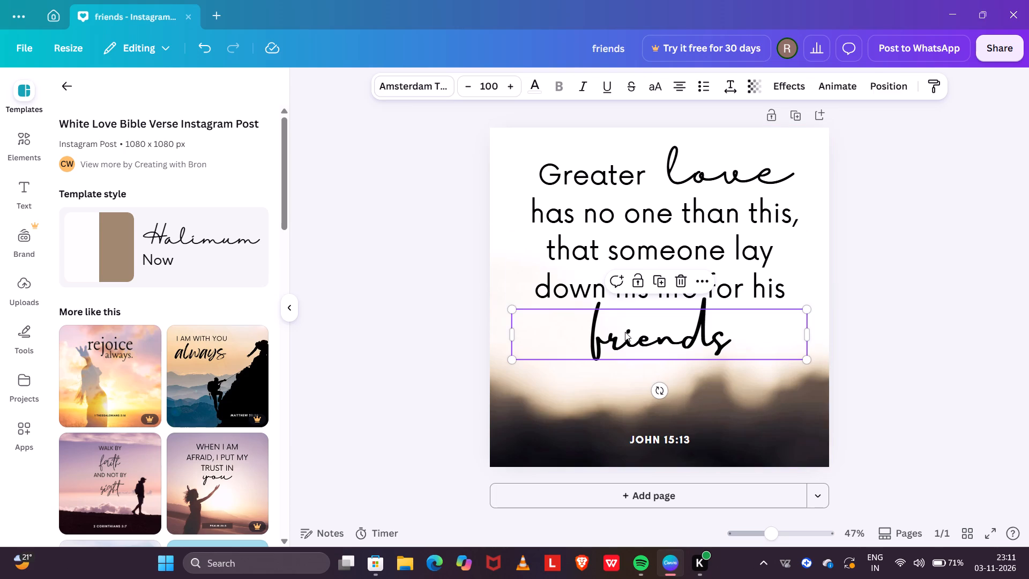
click(515, 84)
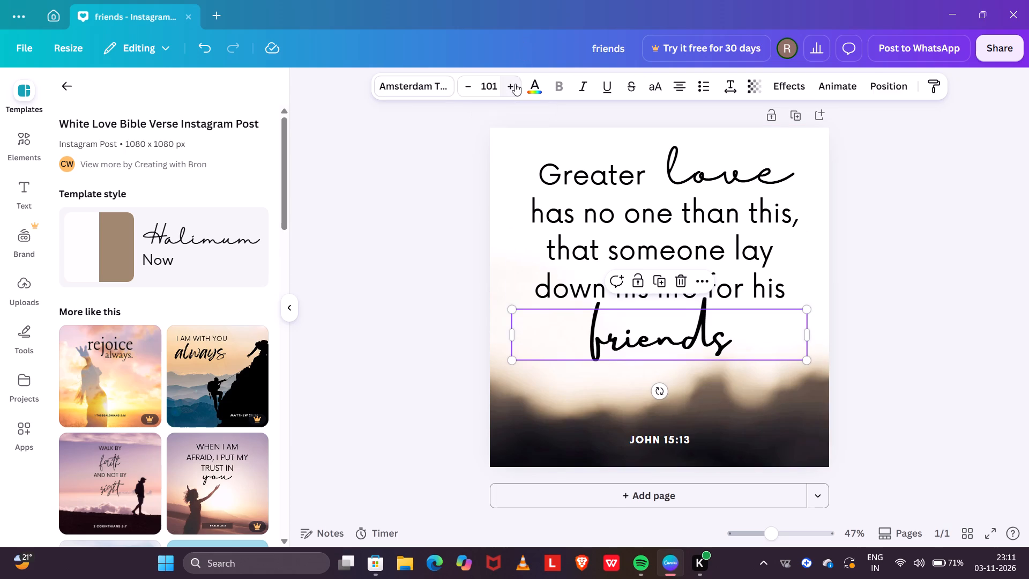
triple_click(515, 84)
triple_click(515, 84)
triple_click(515, 84)
triple_click(515, 84)
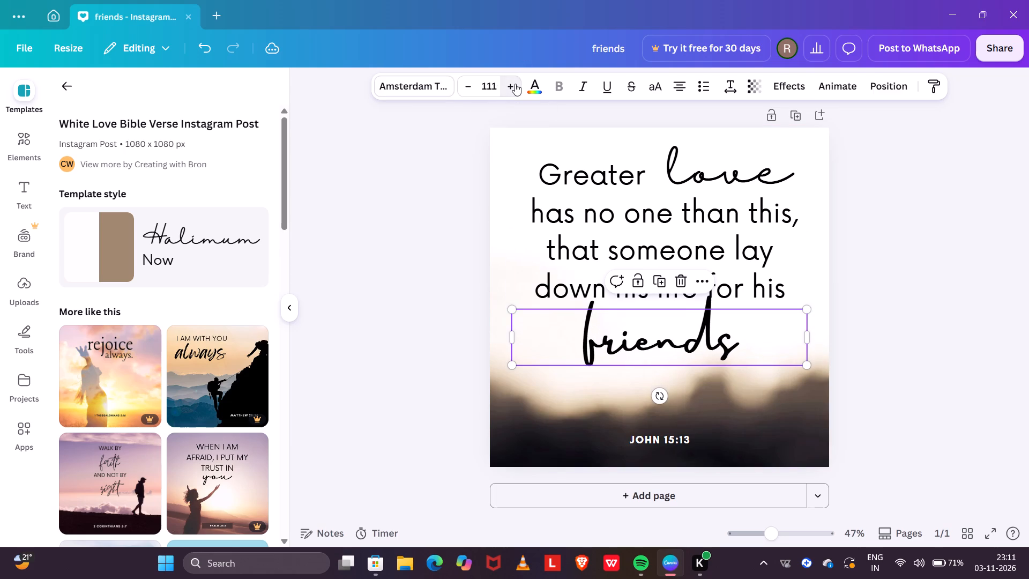
Move the word "friends" slightly down, clear of the verse line above and centred on the page.
drag(685, 340, 684, 350)
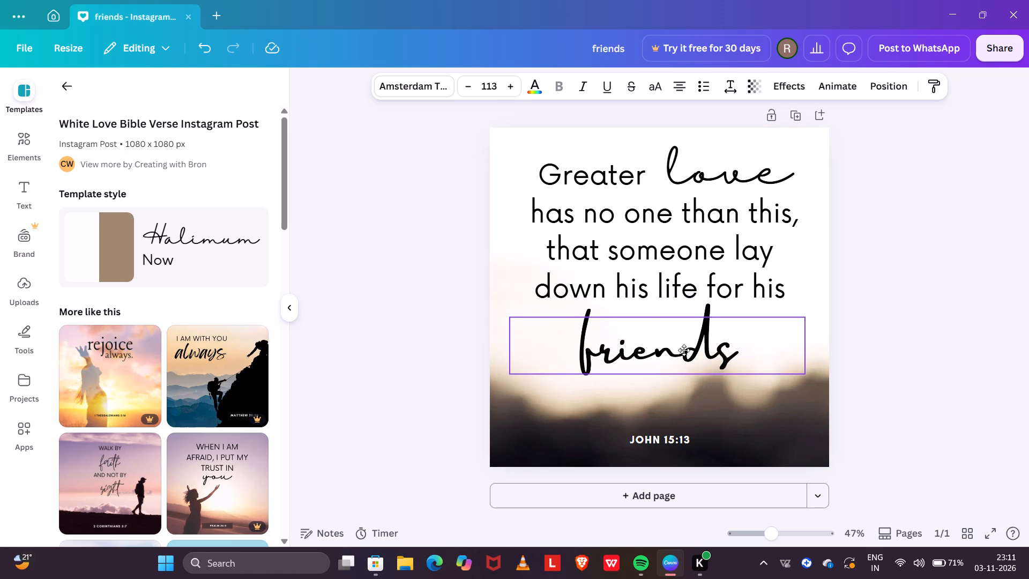
drag(684, 350, 683, 351)
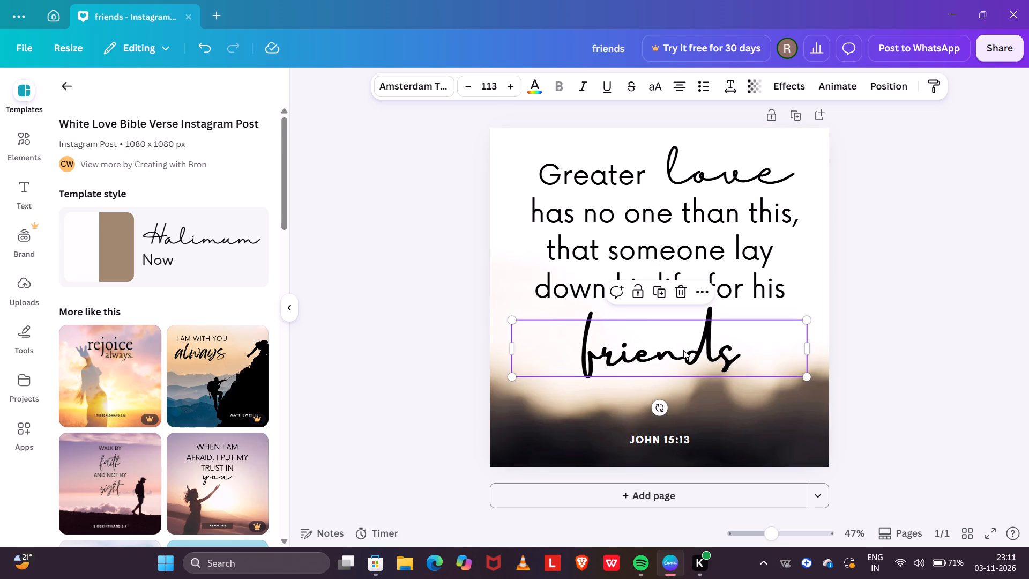
Resize the "friends" text box from its lower corner.
drag(808, 377, 807, 388)
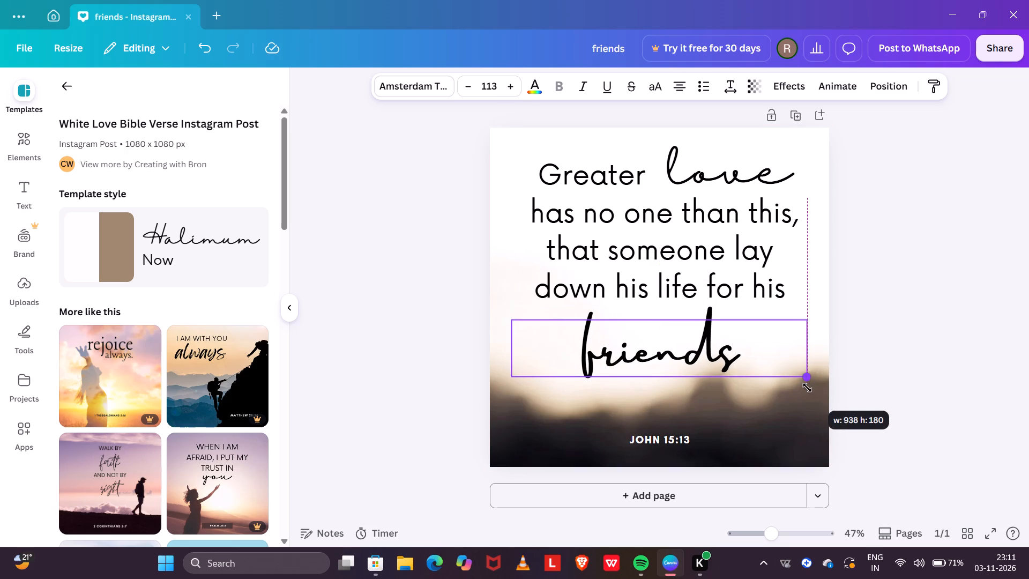
Resize the text box of the word "friends" slightly, narrowing it and bringing the font size to 114.
drag(807, 388, 801, 398)
drag(805, 377, 805, 383)
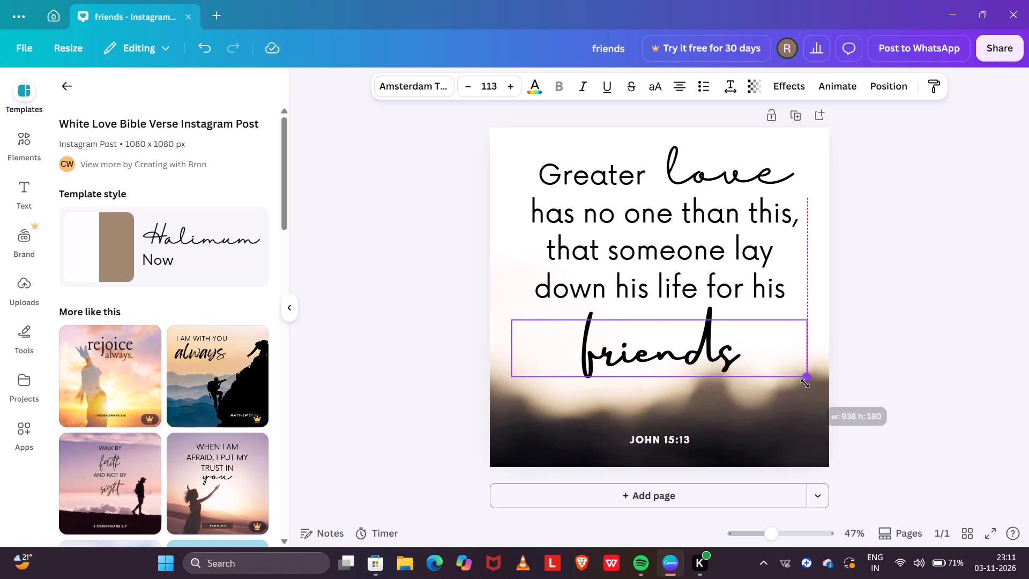
drag(805, 383, 804, 396)
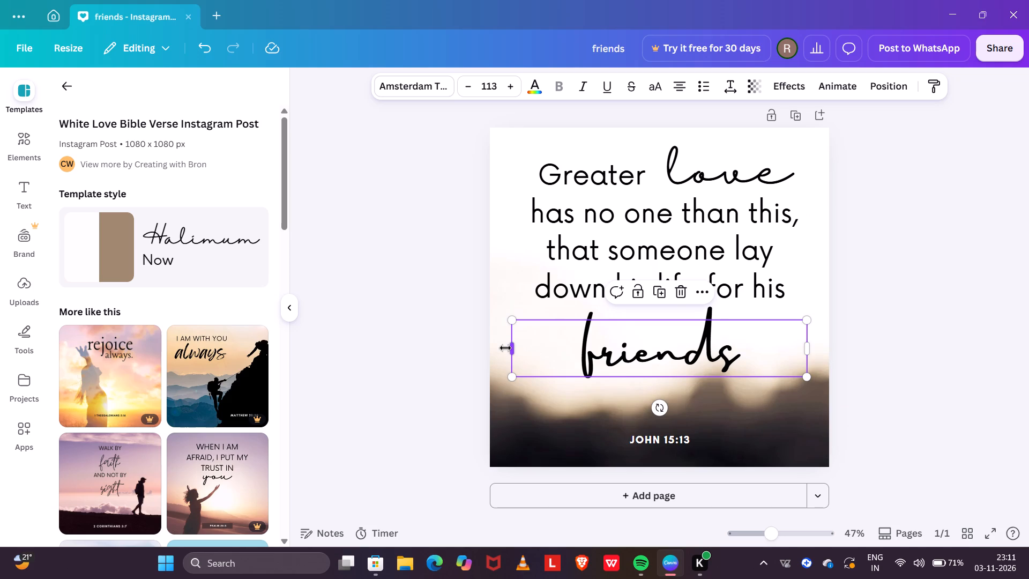
drag(506, 347, 514, 349)
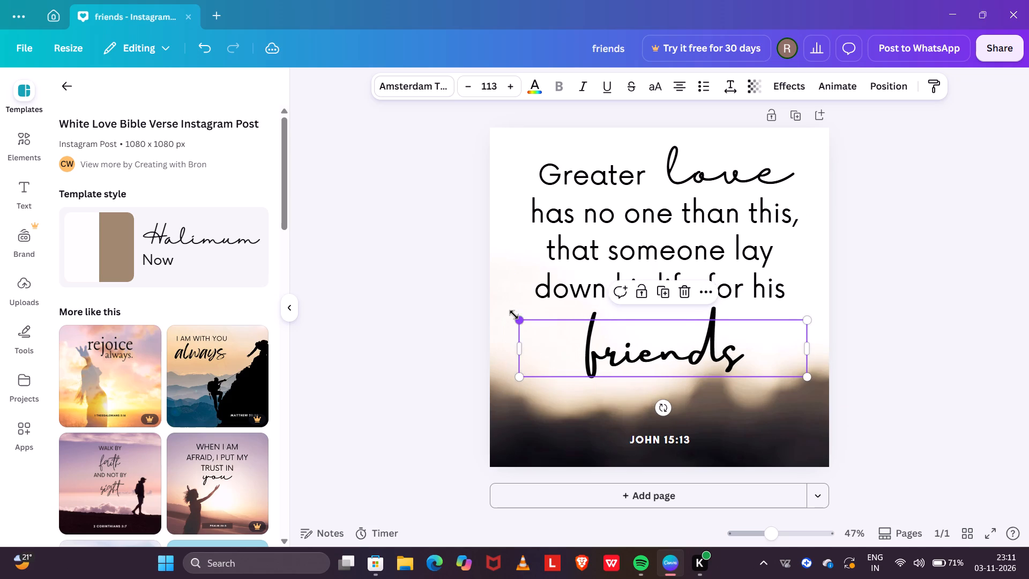
drag(516, 318, 514, 312)
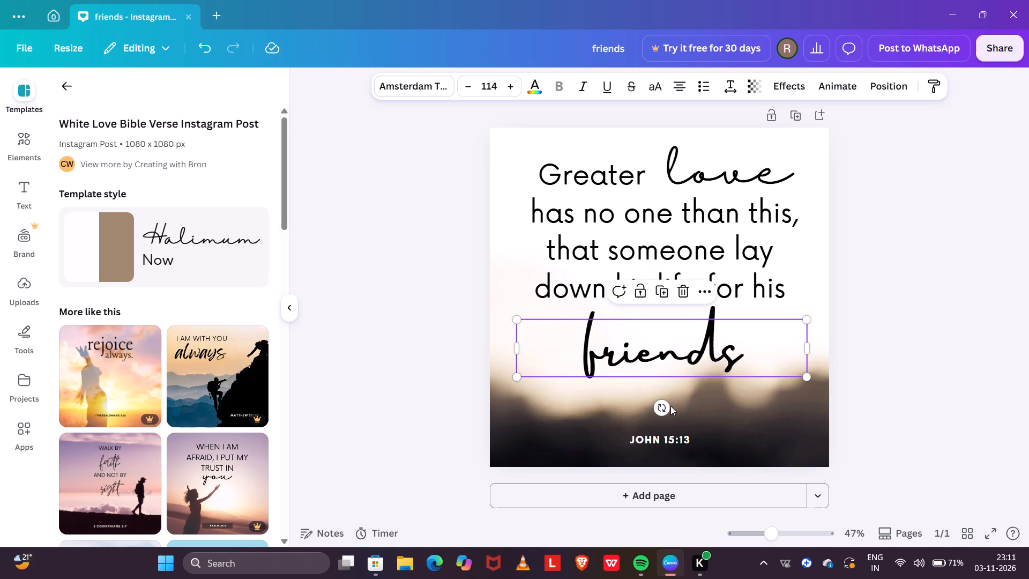
Rotate the word "friends" slightly clockwise so that it slopes gently downward towards its last letter.
click(663, 405)
drag(665, 409, 650, 418)
click(751, 421)
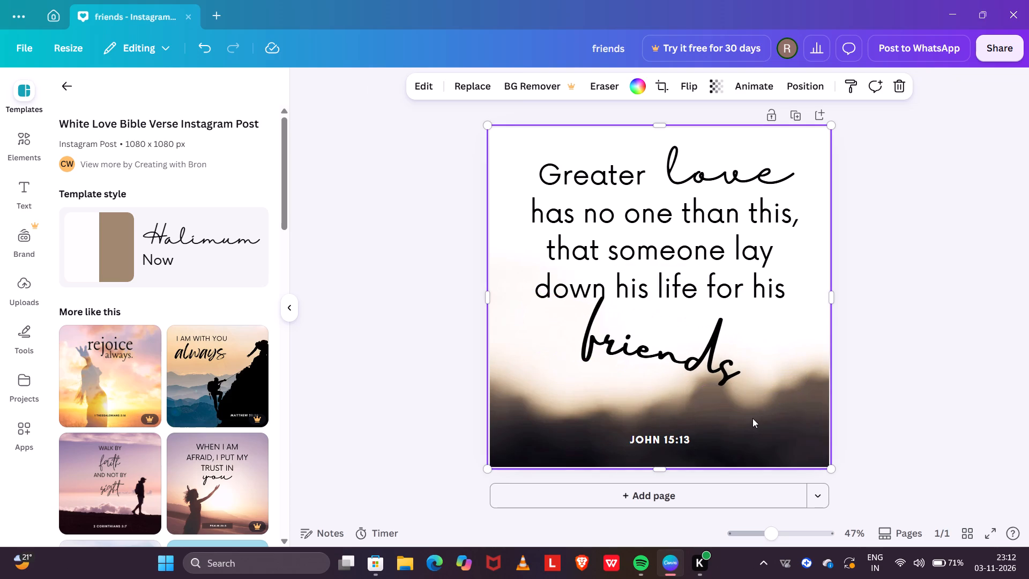
click(651, 374)
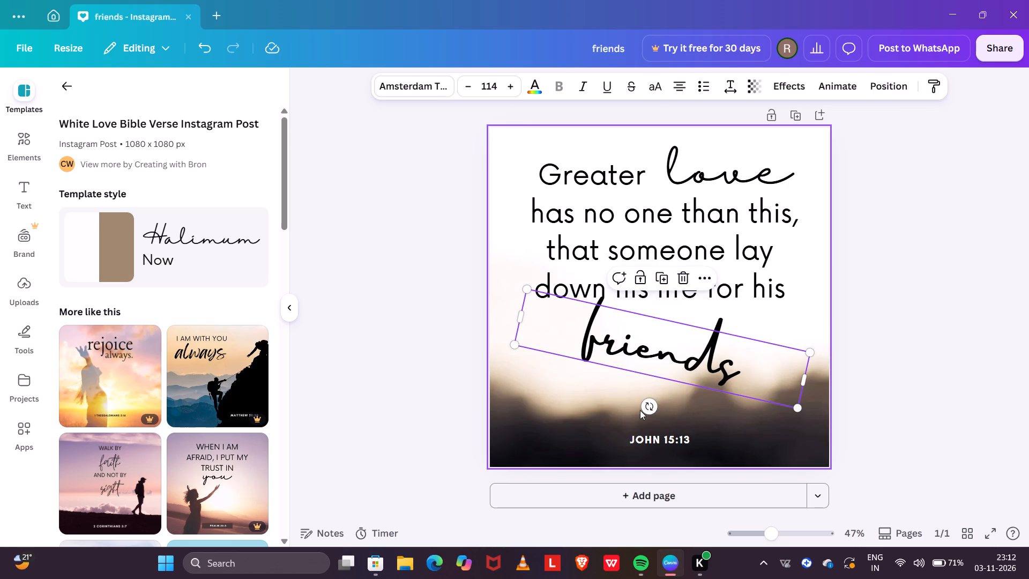
drag(647, 406, 653, 407)
Move the tilted word "friends" up and slightly right so its tall letters overlap the line "down his life for his".
drag(732, 362, 732, 360)
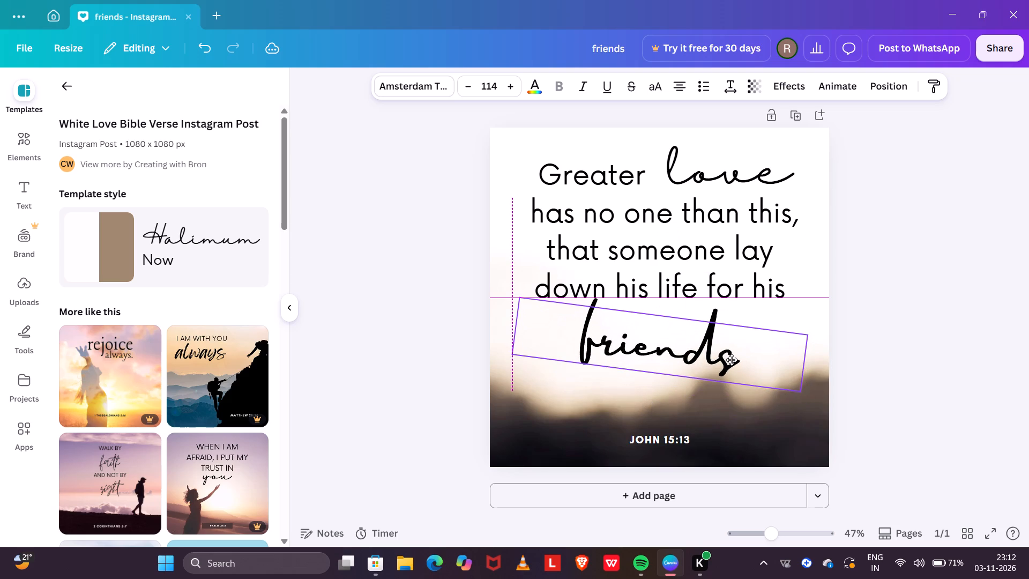
drag(732, 360, 732, 344)
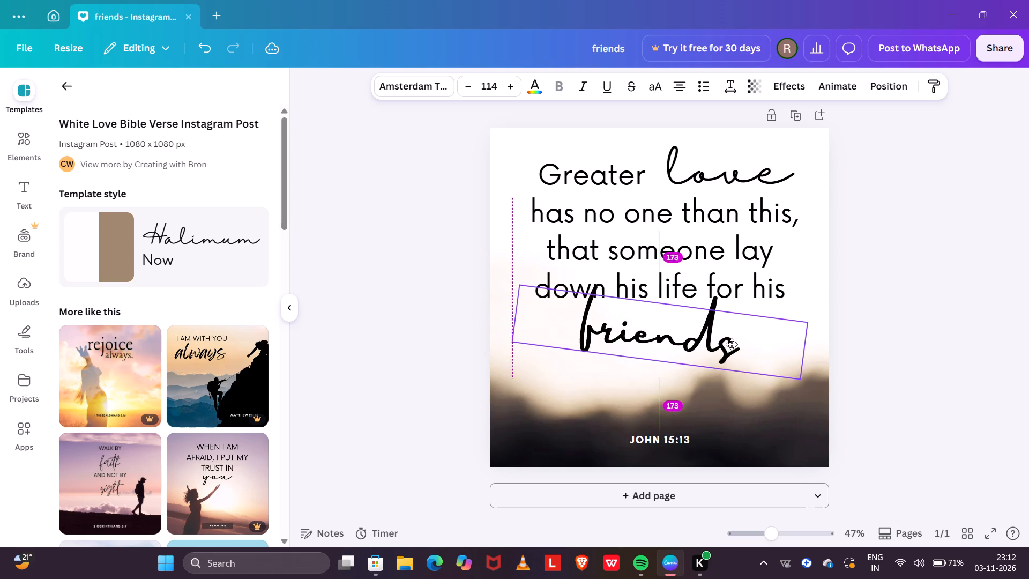
drag(732, 344, 745, 338)
click(742, 374)
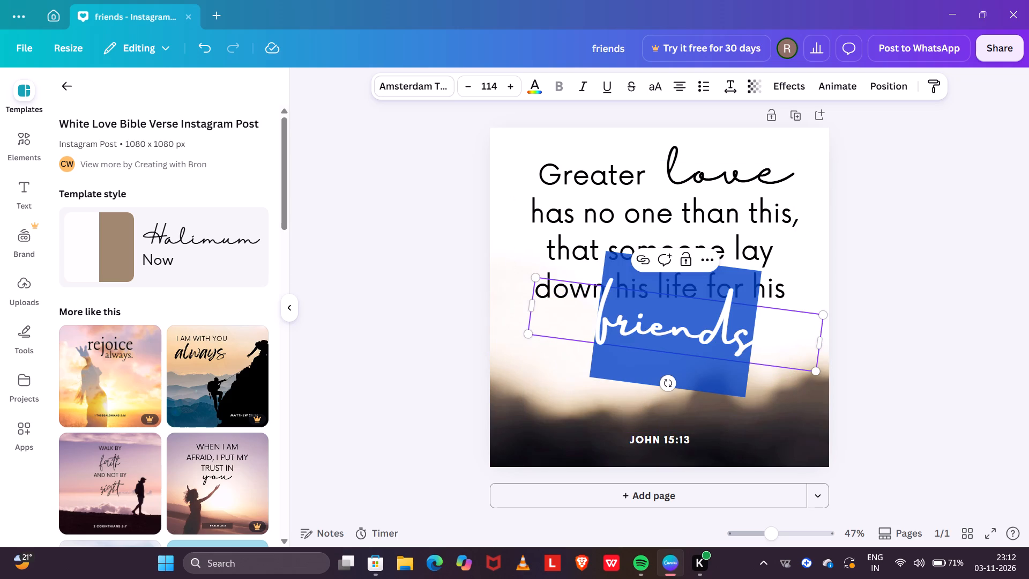
click(765, 412)
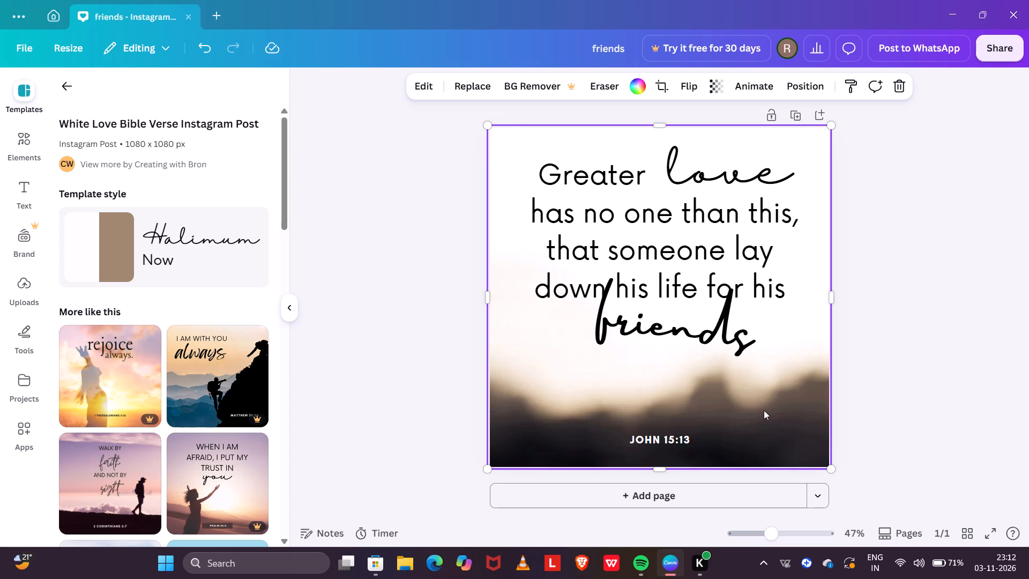
Rotate the script word "love" about 12° counter-clockwise so that it slopes upward towards its last letter.
click(749, 184)
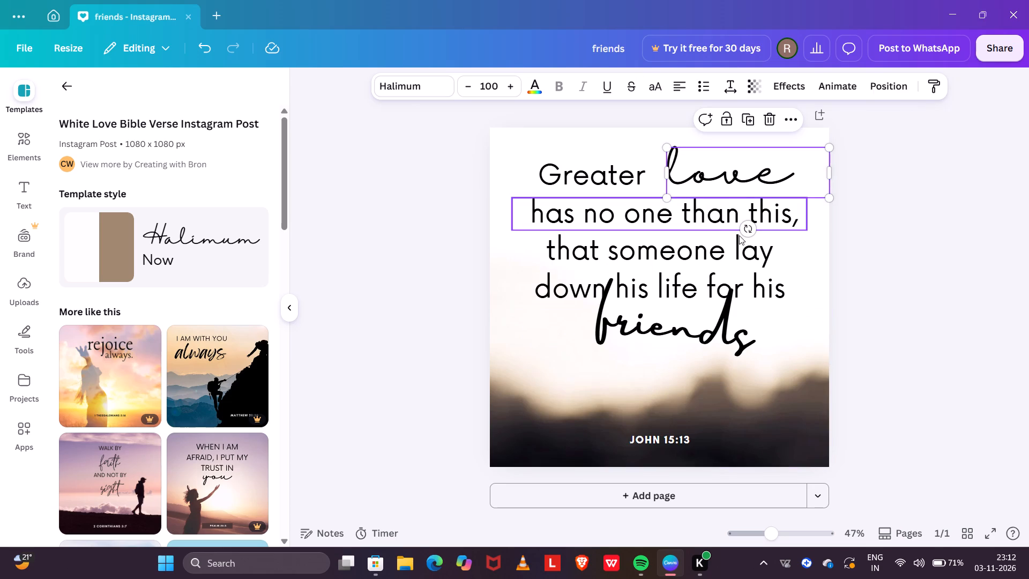
drag(749, 229, 749, 237)
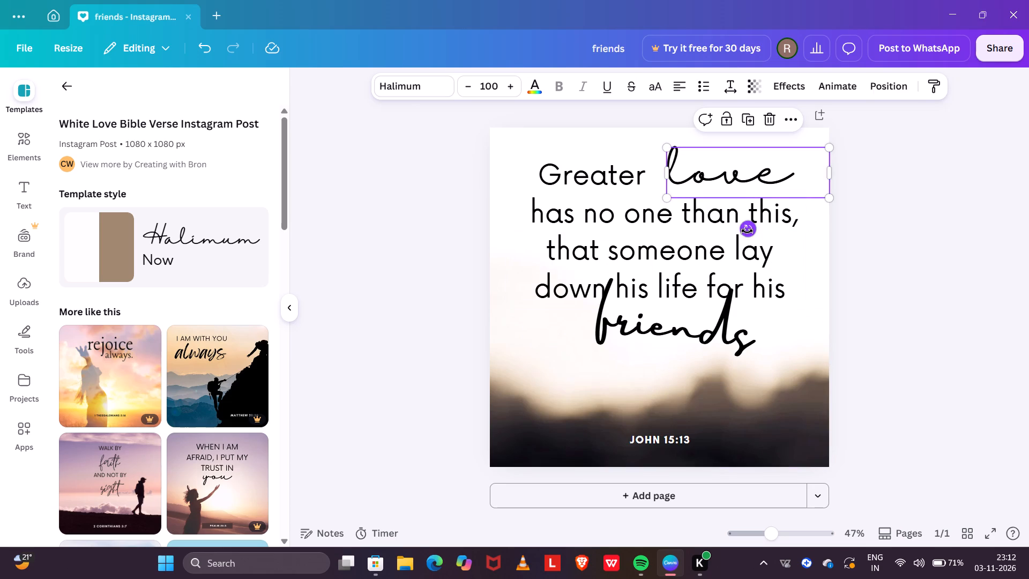
drag(745, 231, 759, 236)
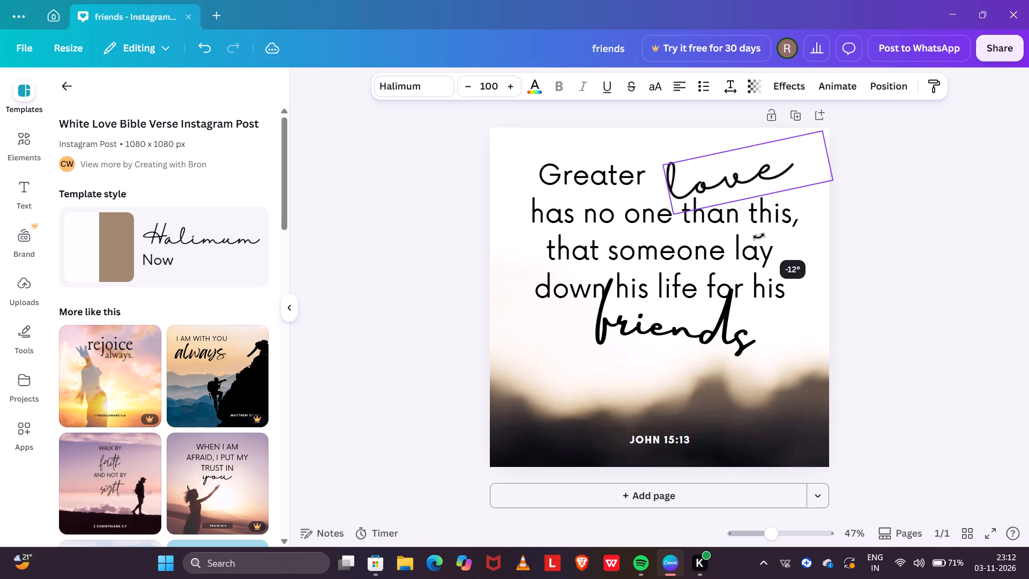
drag(759, 236, 759, 236)
Reposition the tilted word "love" slightly lower beside "Greater", so its first letters dip into the line "has no one than this".
drag(744, 187, 740, 199)
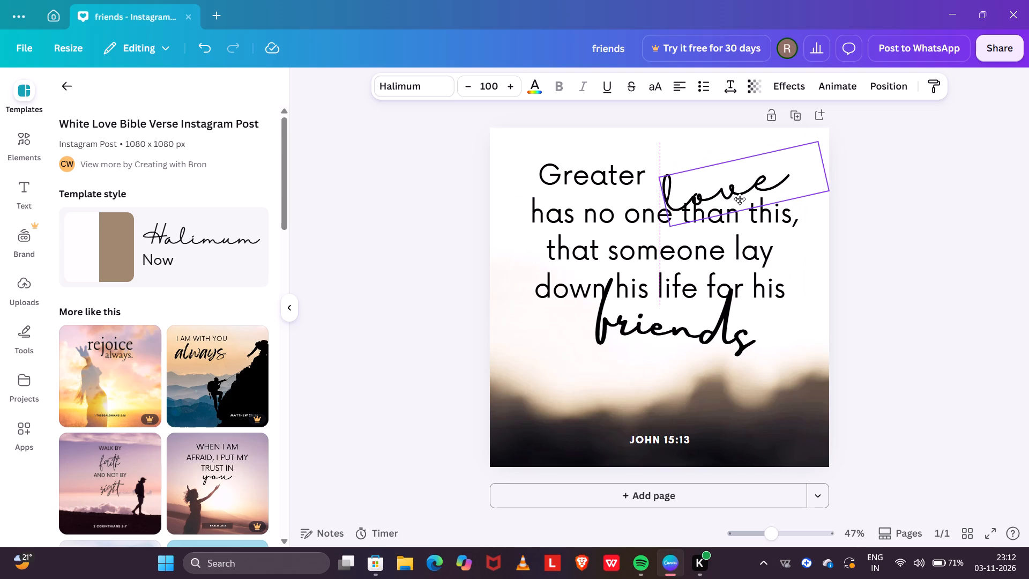
drag(740, 199, 730, 205)
click(799, 253)
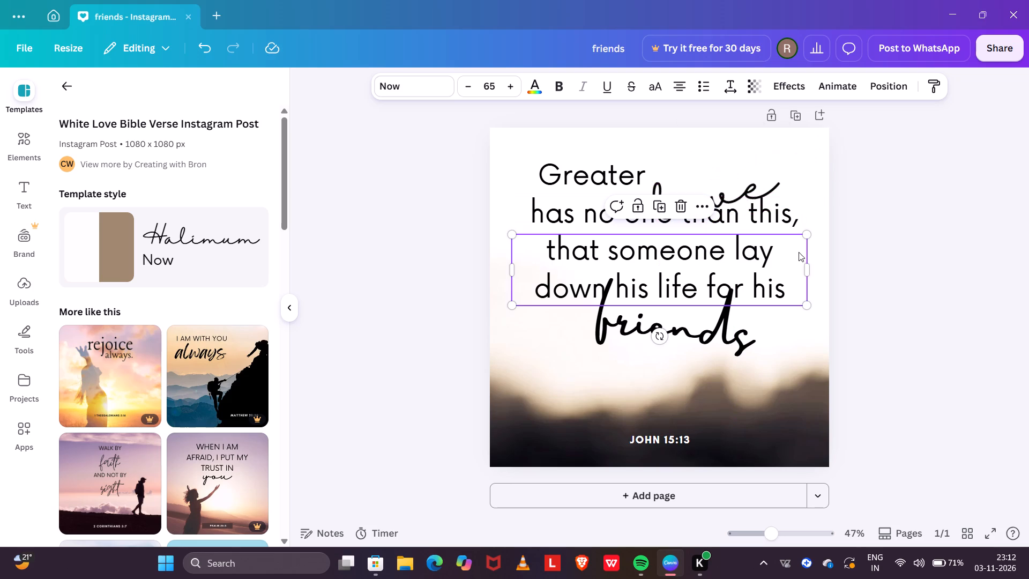
click(774, 364)
click(771, 400)
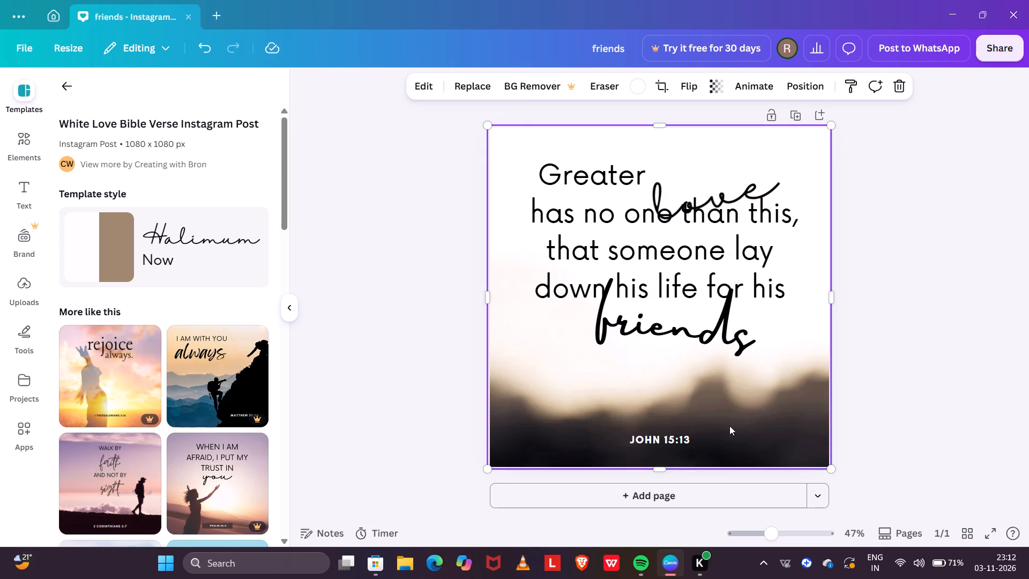
click(720, 195)
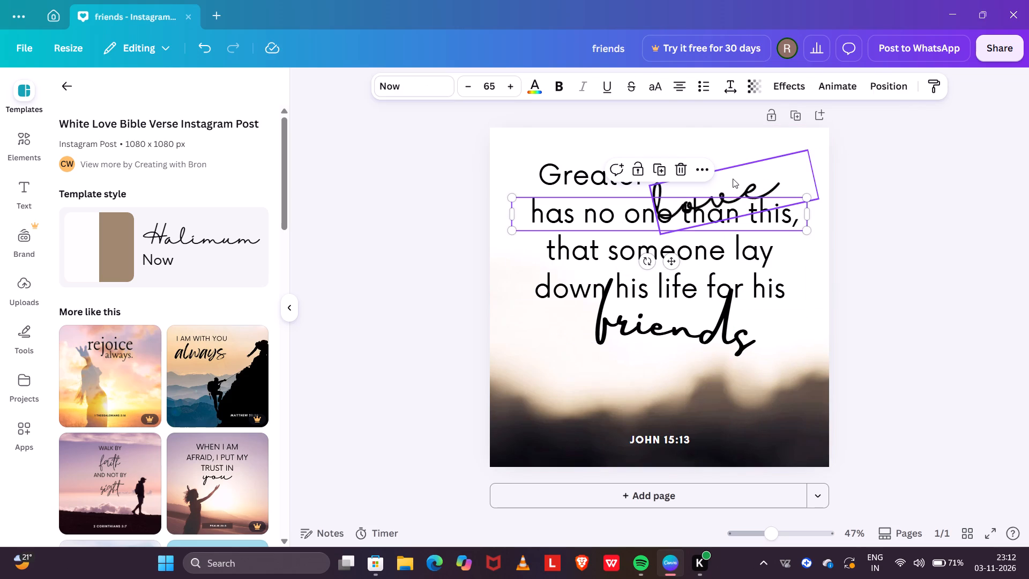
click(733, 179)
drag(739, 185, 758, 172)
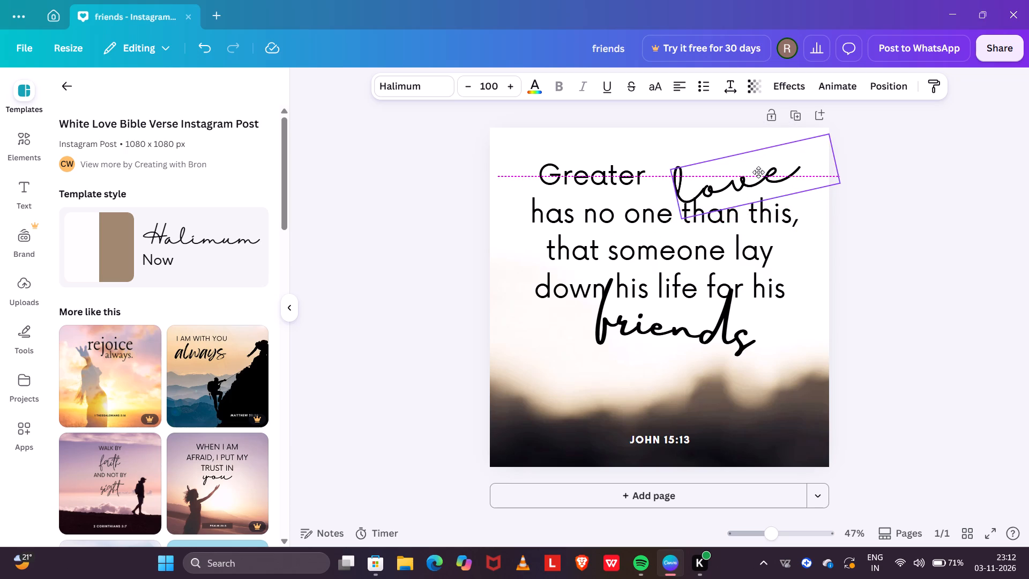
drag(758, 172, 756, 175)
click(783, 394)
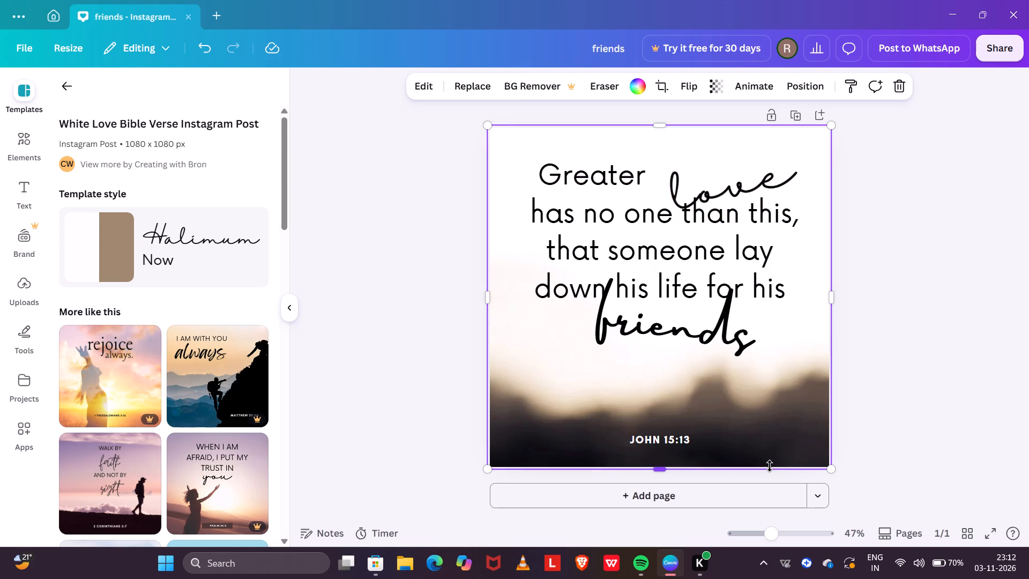
Increase the font size of the word "love" to 114.
click(745, 182)
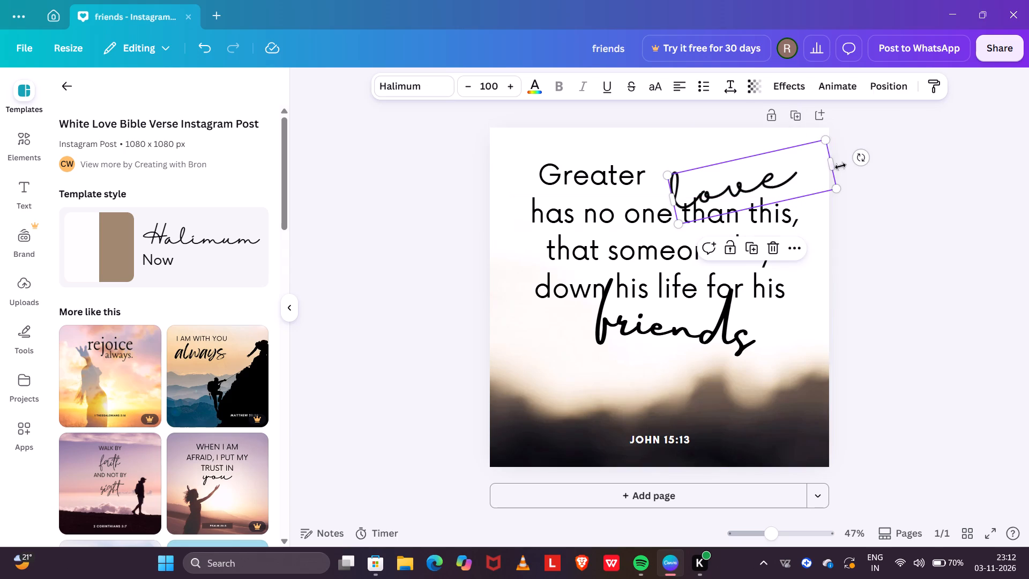
click(837, 165)
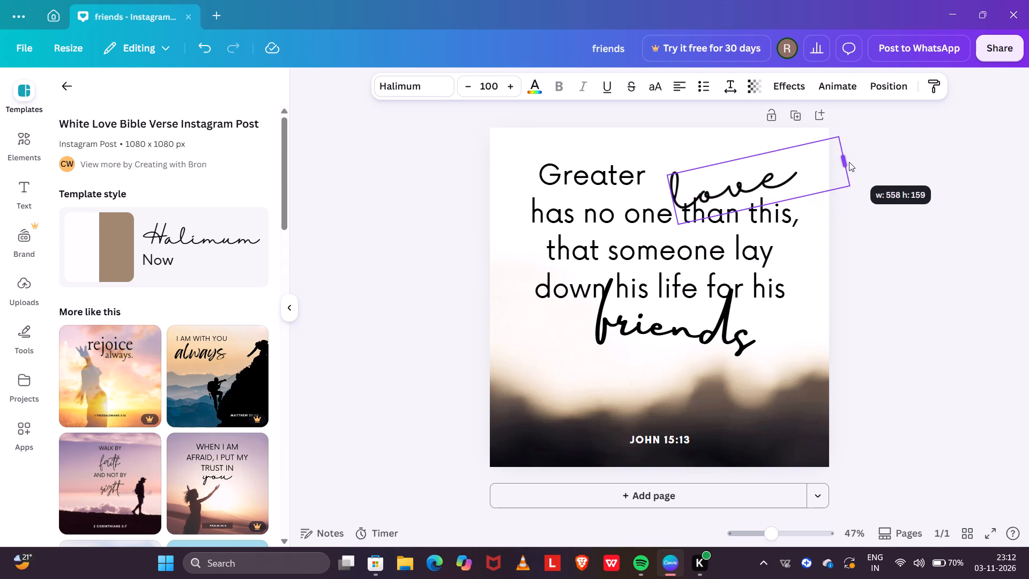
click(506, 90)
triple_click(506, 90)
triple_click(506, 90)
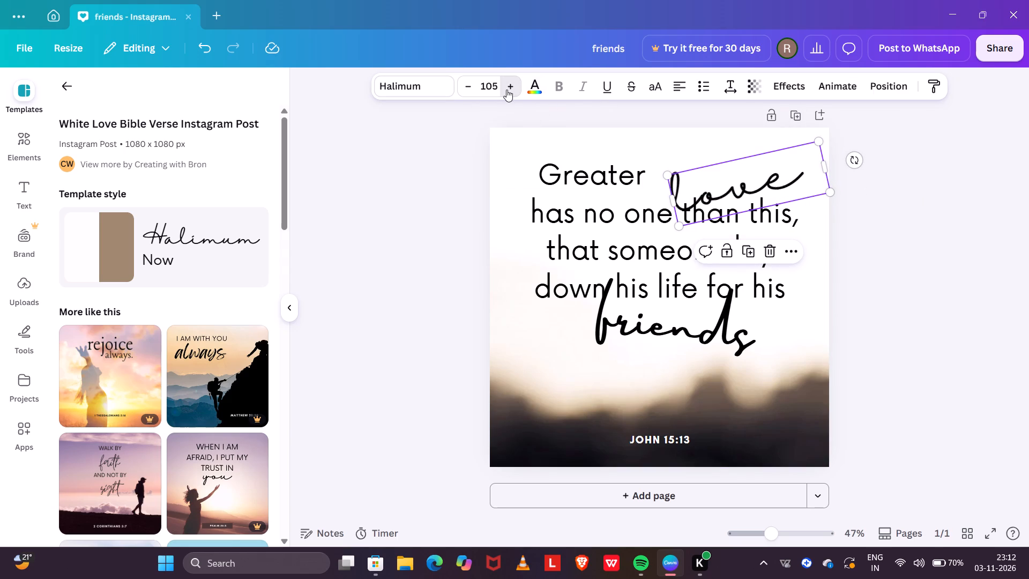
triple_click(506, 90)
triple_click(506, 90)
click(506, 90)
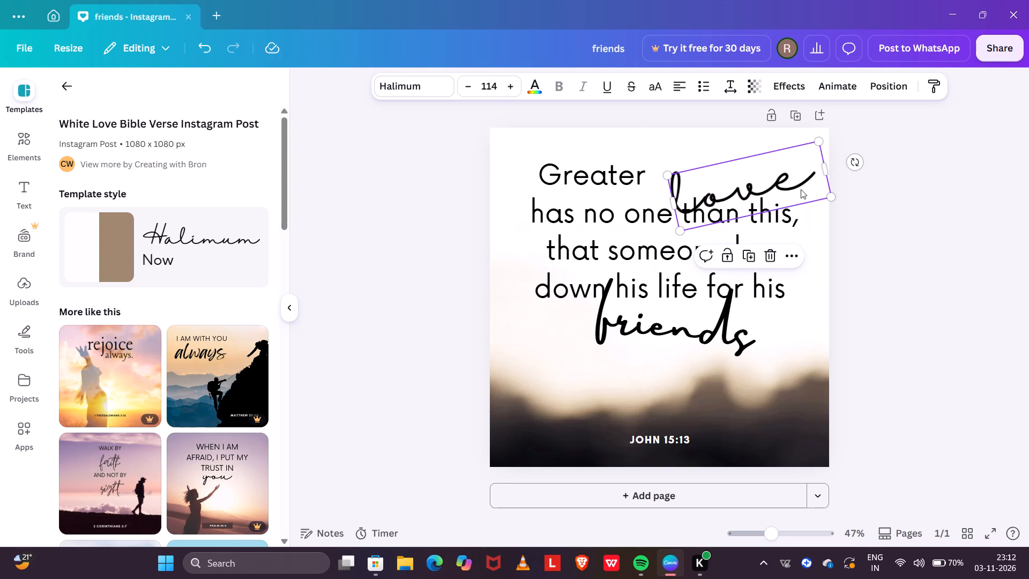
Rotate the enlarged word "love" further counter-clockwise for a steeper upward slope.
click(800, 188)
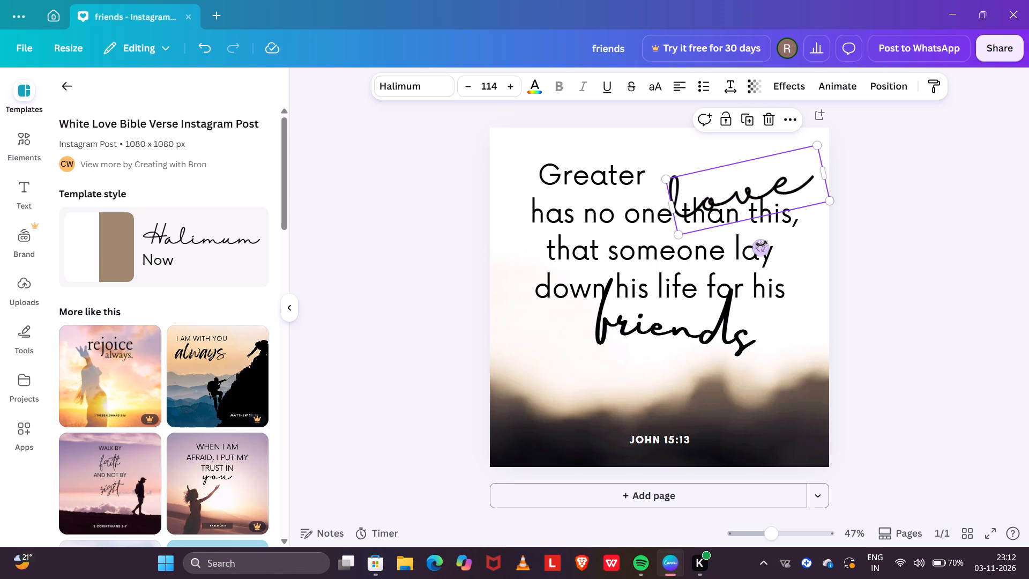
drag(763, 247, 769, 240)
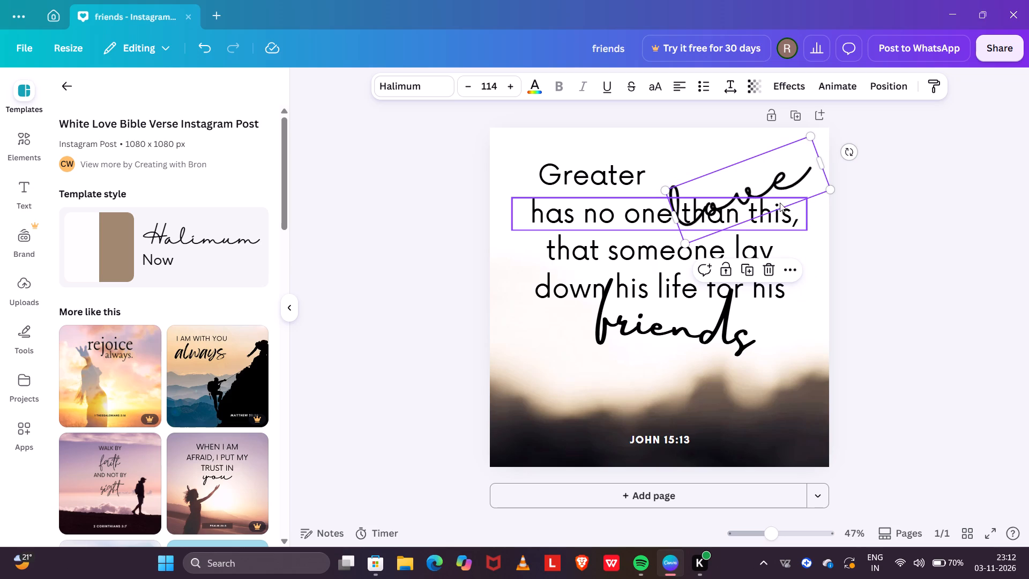
click(801, 182)
click(821, 233)
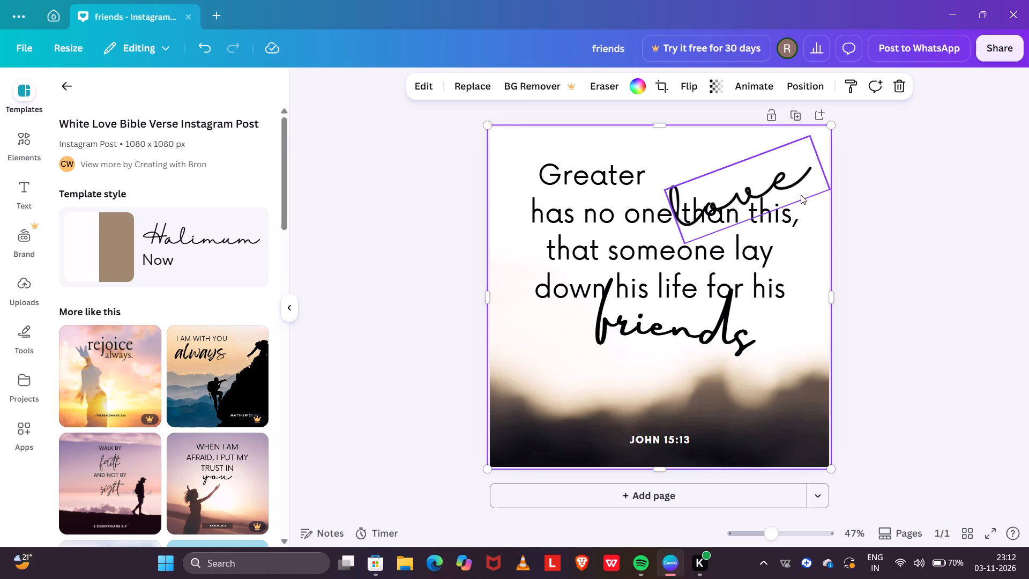
Nudge the word "love" slightly up and left, closer to "Greater".
drag(796, 192, 793, 188)
click(770, 391)
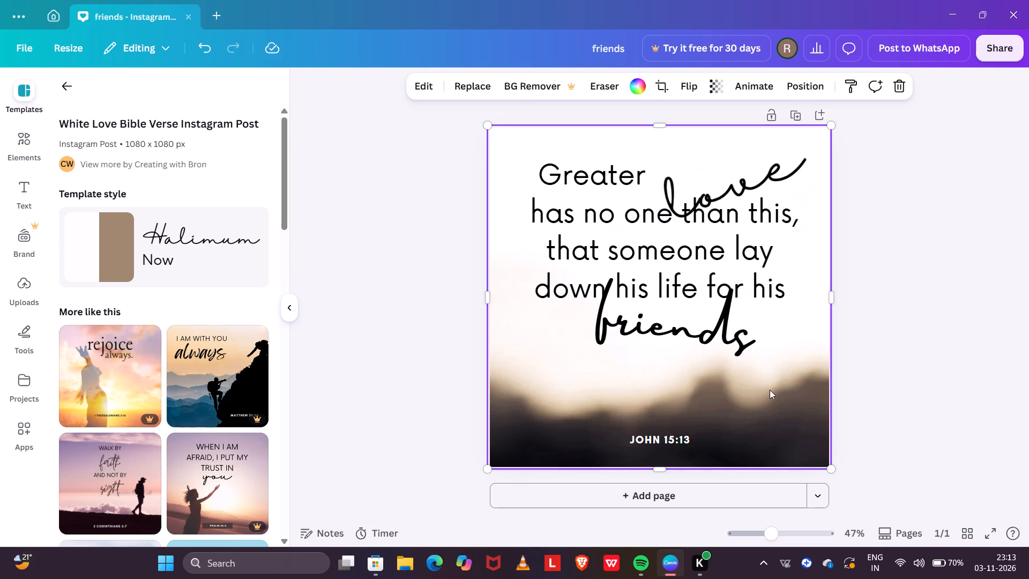
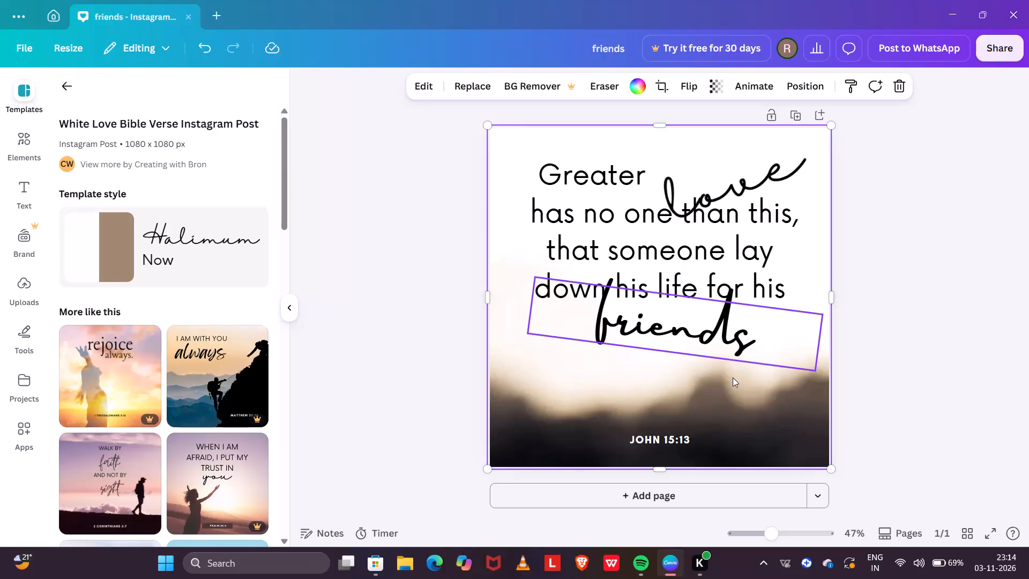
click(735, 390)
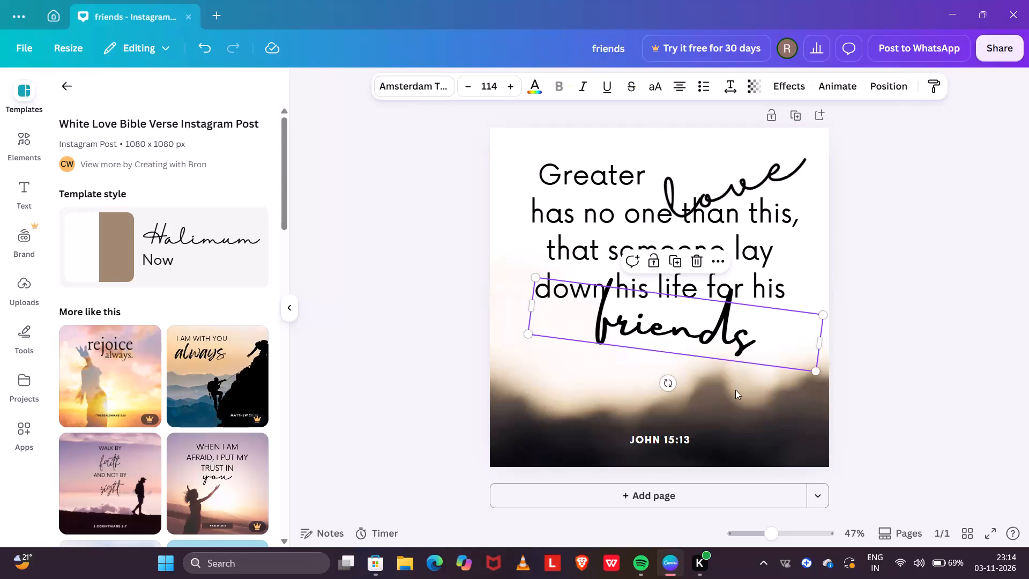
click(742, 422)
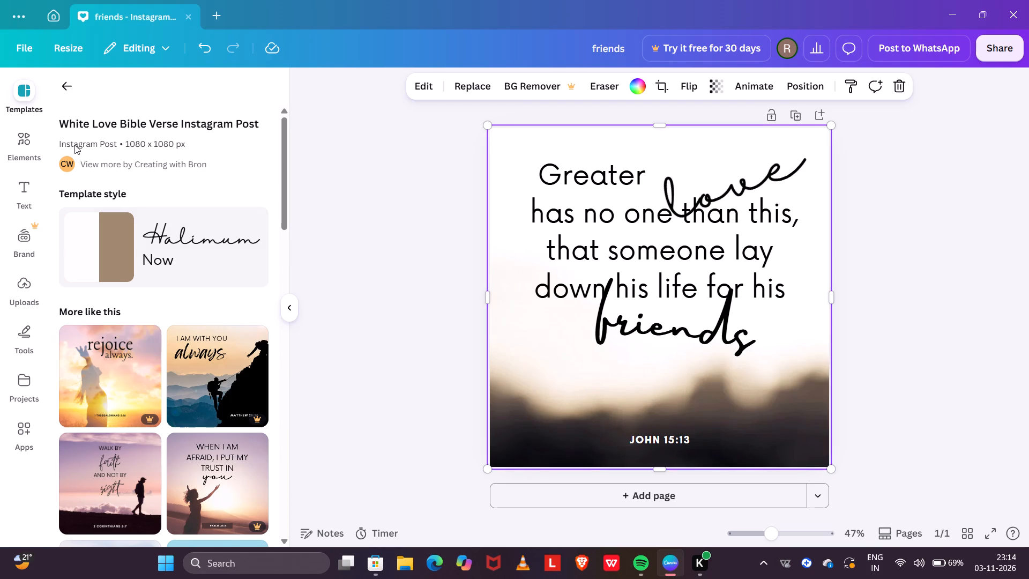
Search the design elements for "CHRIST DIED FOR US".
click(36, 135)
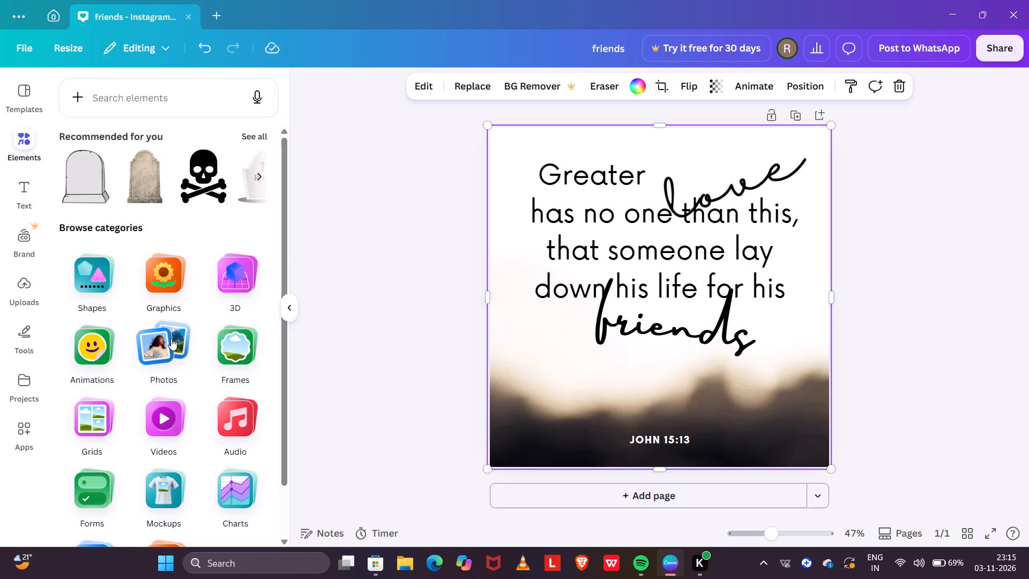
scroll(171, 338, down, 4)
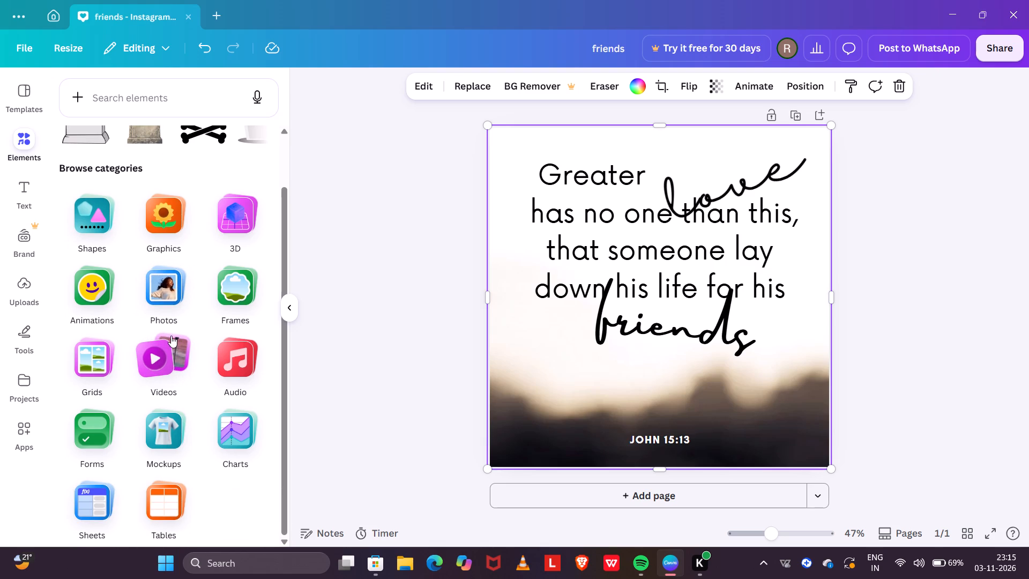
scroll(171, 335, up, 5)
click(158, 103)
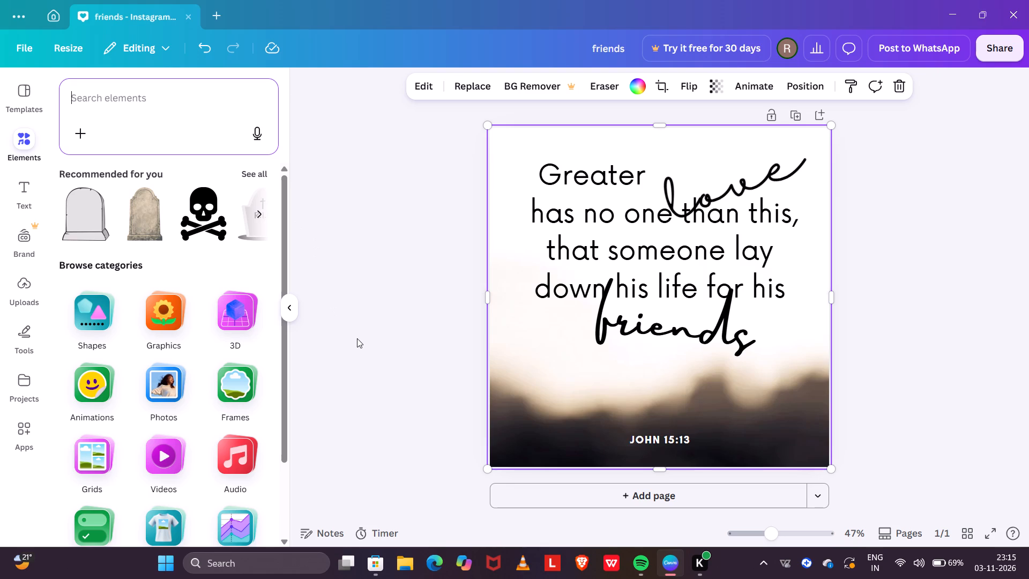
text(CHRIS)
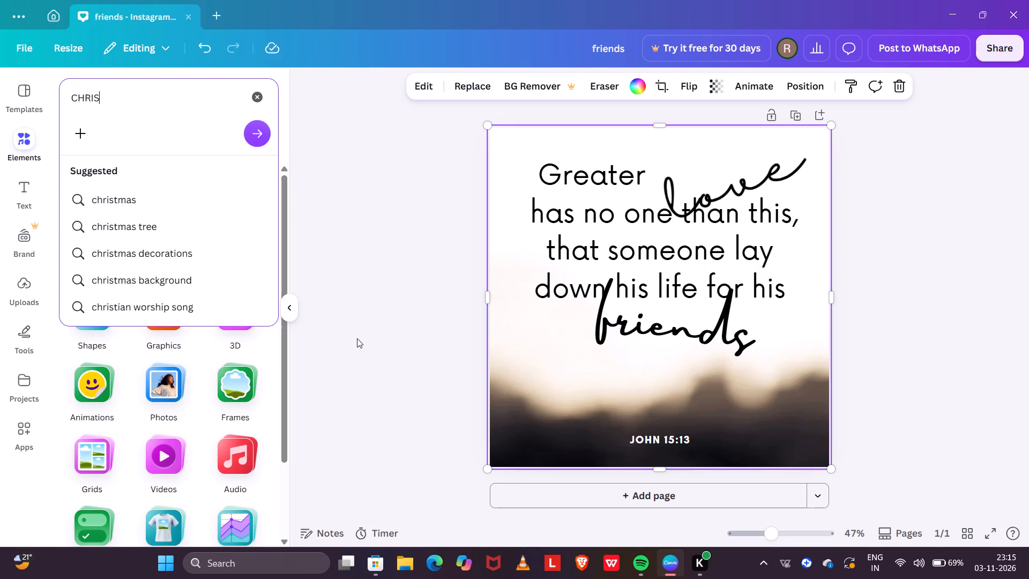
text(T)
key(space)
text(DIED)
key(space)
text(FOR U)
key(s)
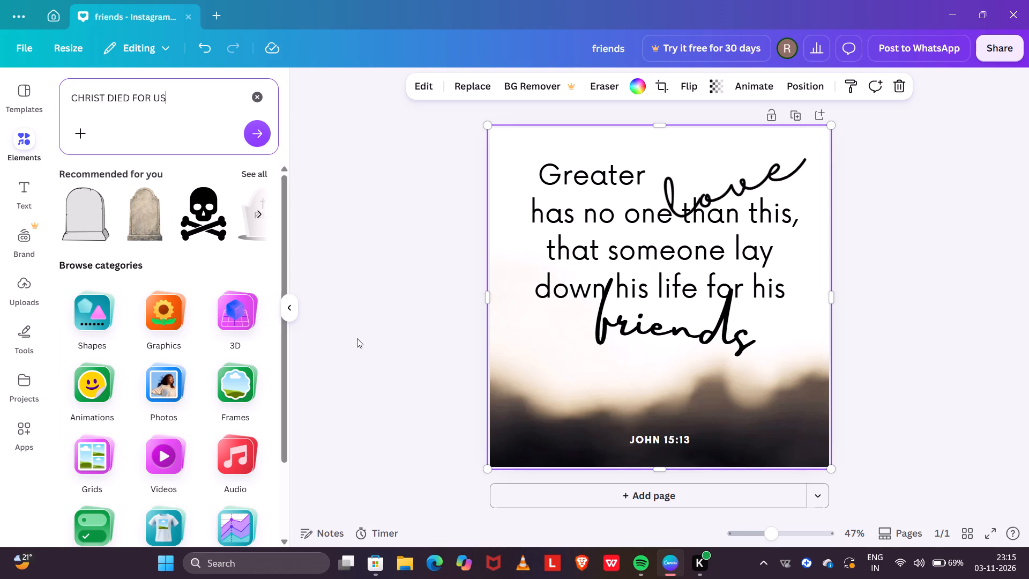
key(Return)
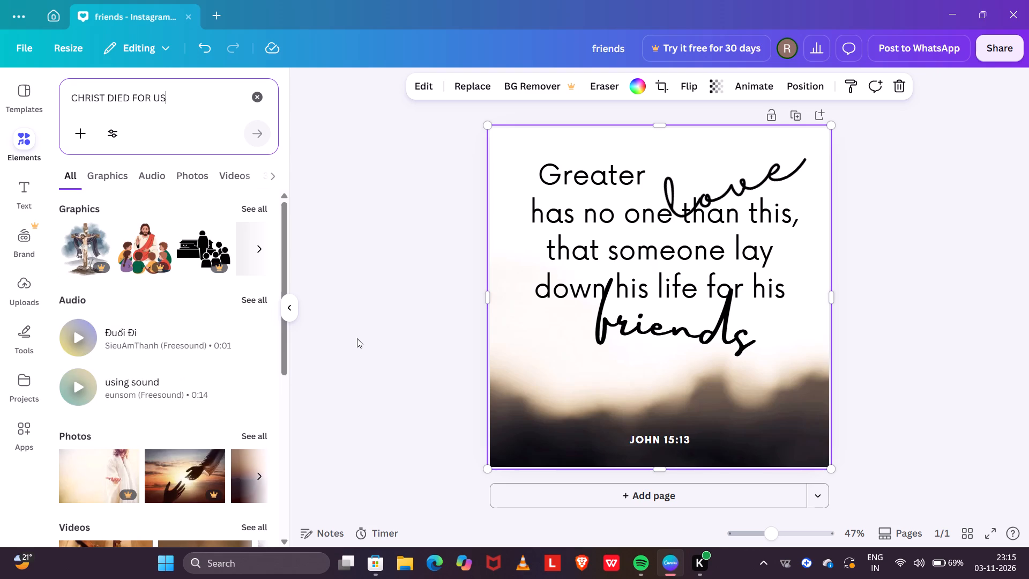
Browse the photo, video and 3D results for the Christ search, looking for an element that suits the verse.
scroll(187, 392, down, 3)
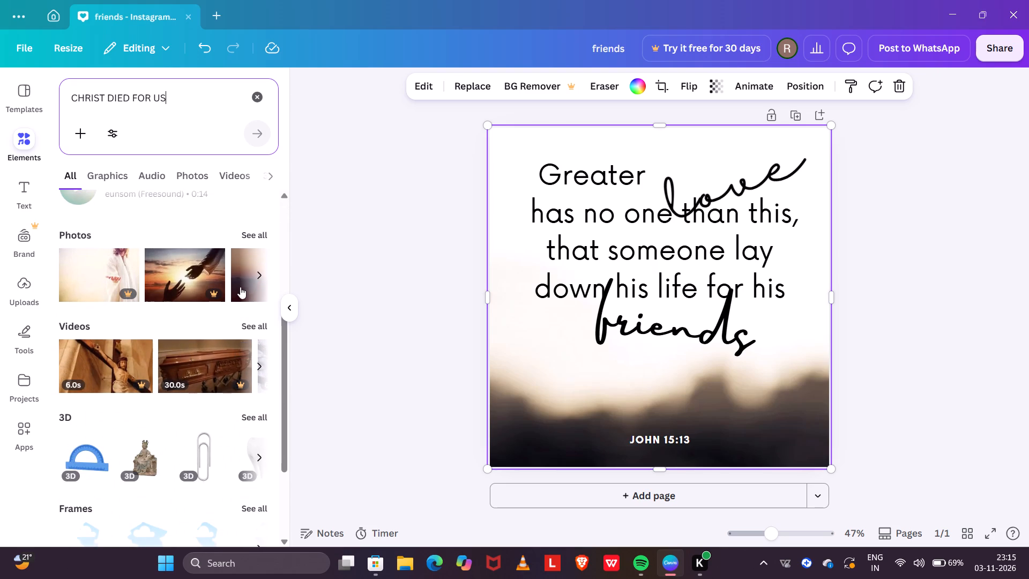
click(260, 273)
click(260, 273)
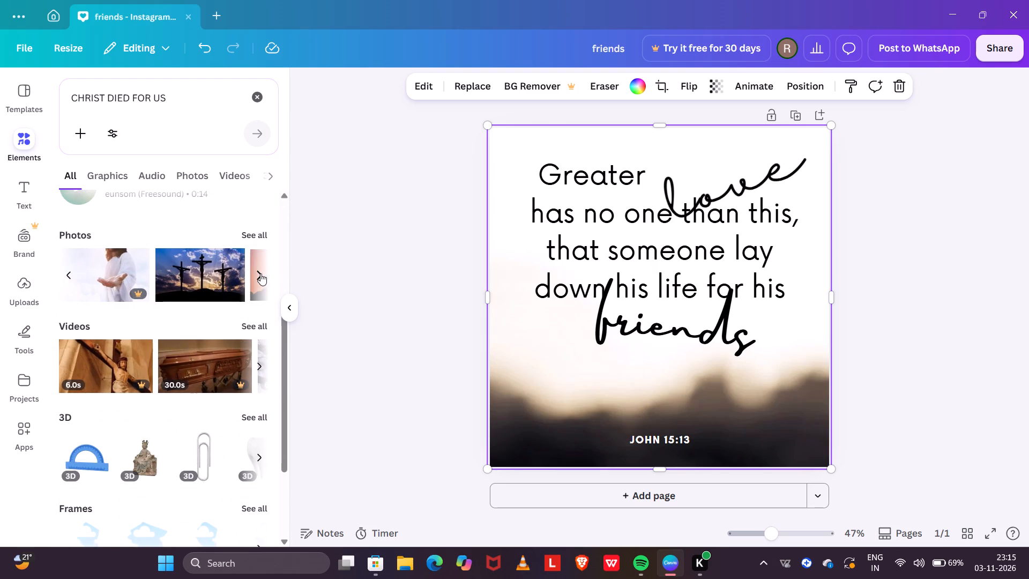
click(260, 273)
click(260, 273)
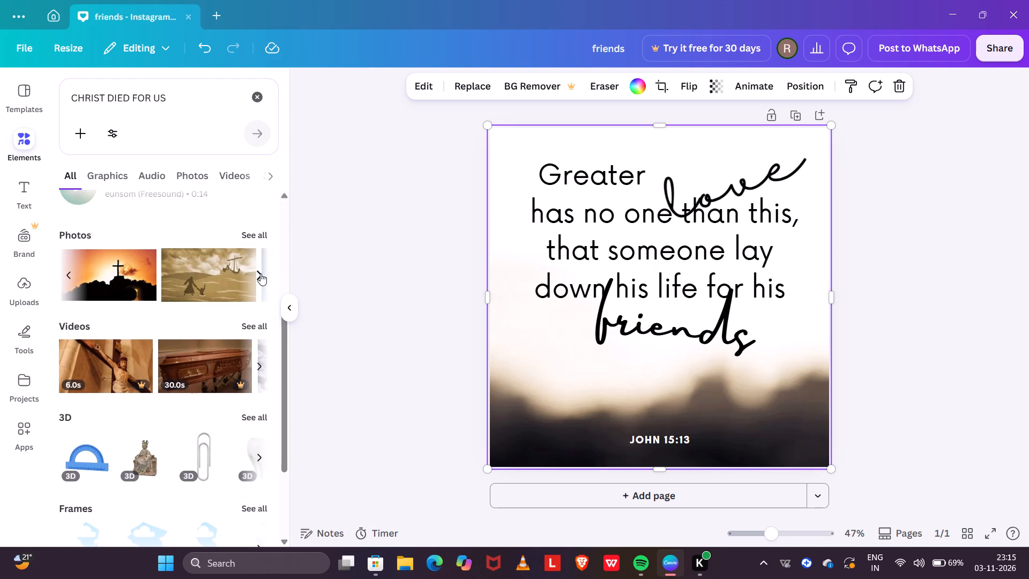
click(260, 273)
click(260, 273)
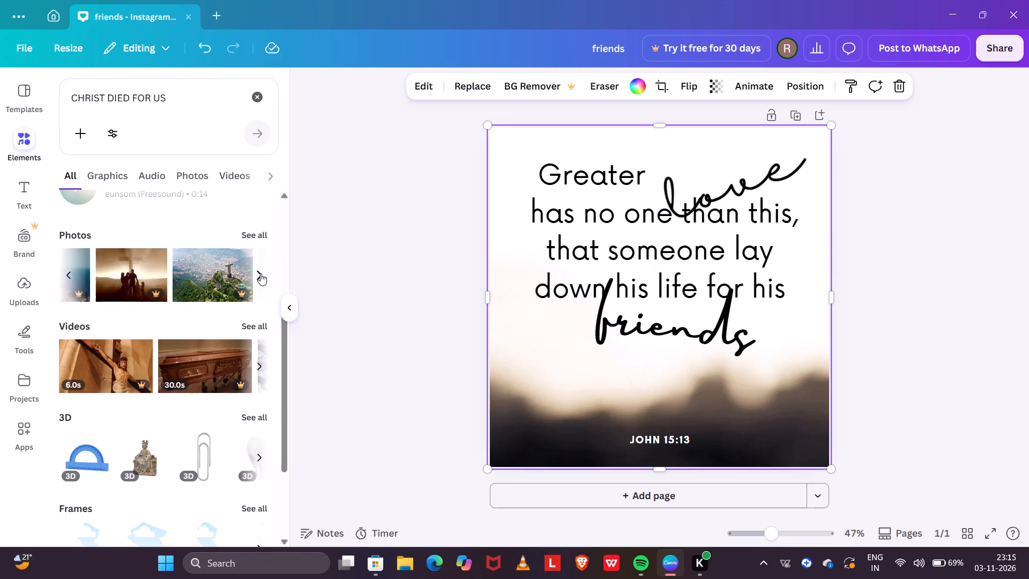
click(260, 273)
click(260, 273)
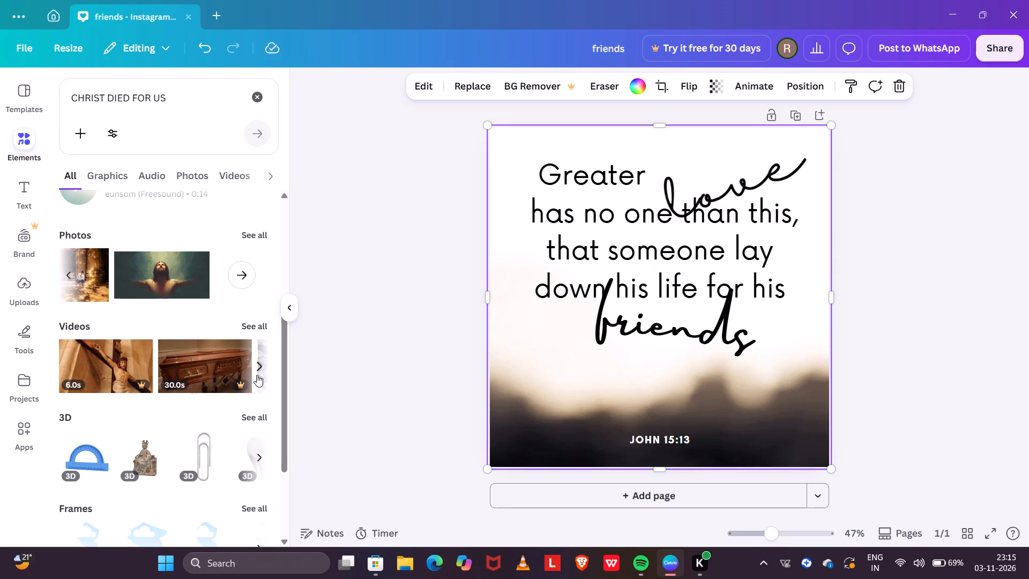
click(257, 375)
click(259, 364)
click(259, 364)
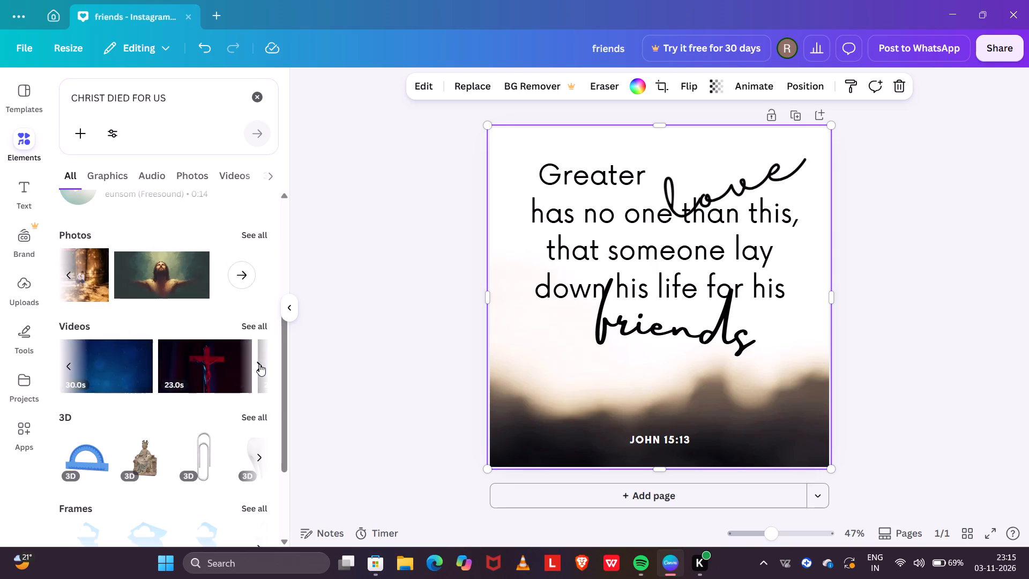
click(259, 364)
click(259, 364)
click(259, 364)
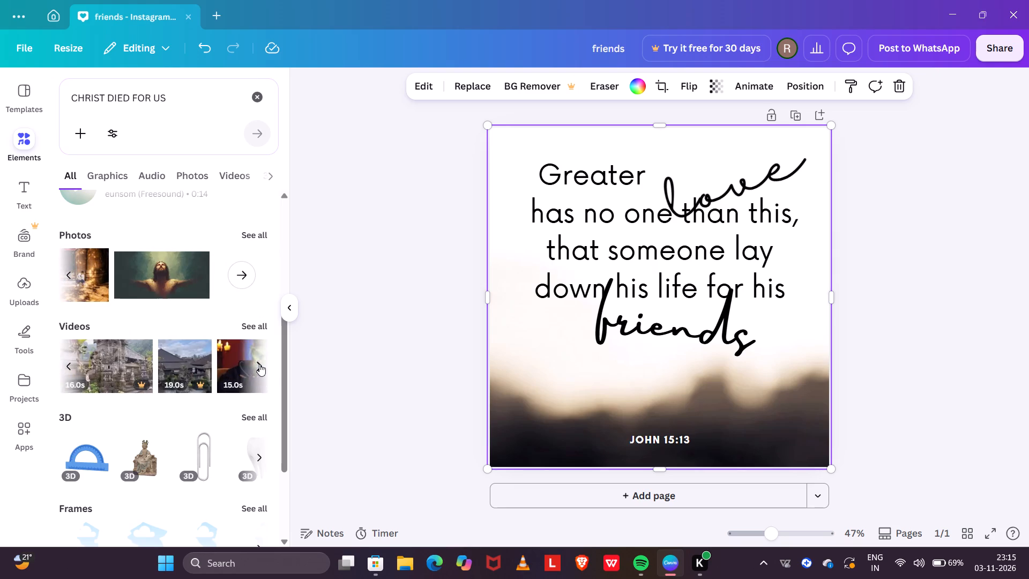
click(259, 364)
scroll(187, 366, down, 5)
scroll(176, 358, up, 1)
scroll(176, 358, down, 2)
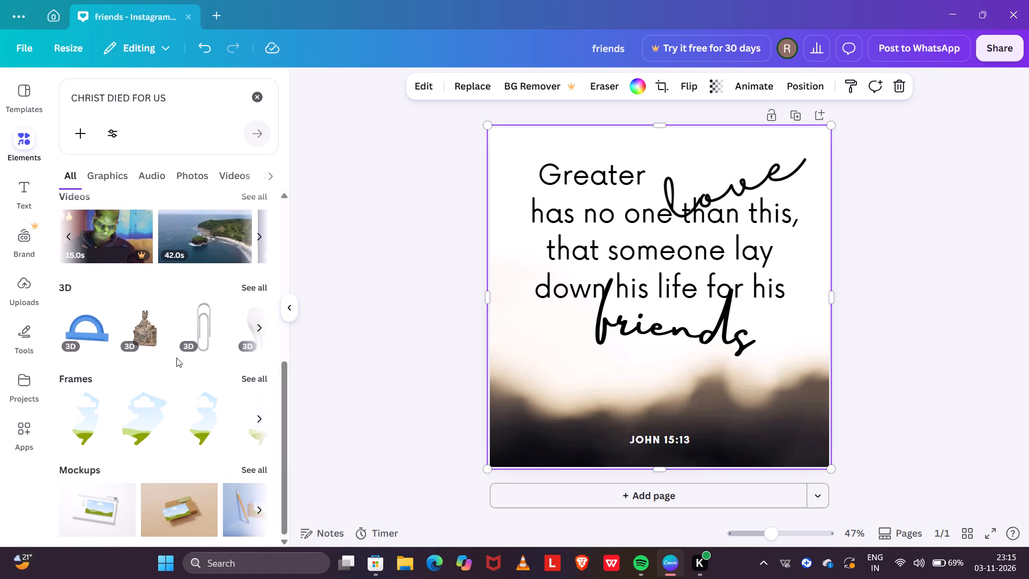
scroll(176, 358, down, 5)
click(257, 328)
click(257, 328)
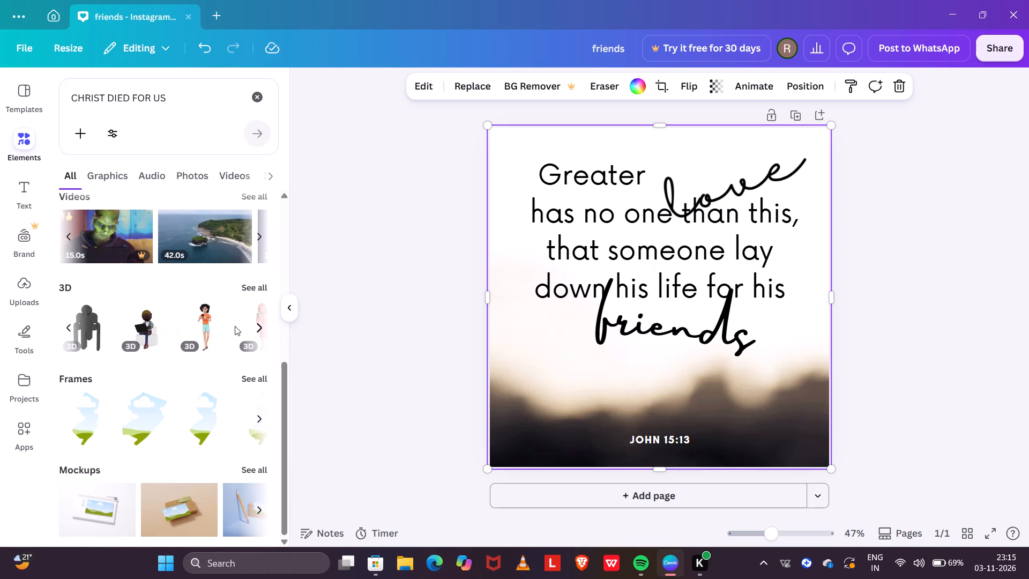
click(261, 330)
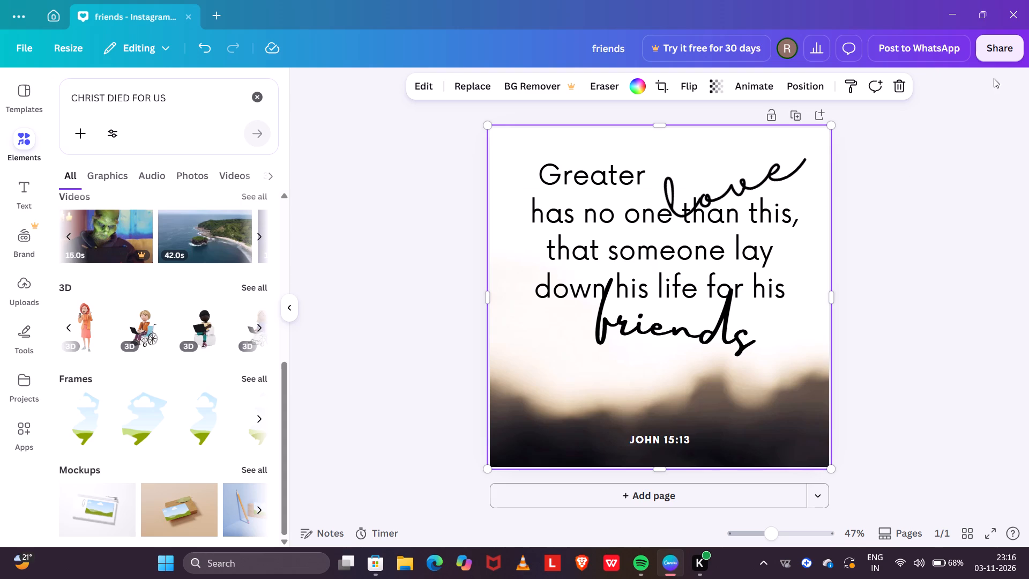
Download the design as a PNG file named friends into the Videos folder, declining the app rating request.
click(997, 55)
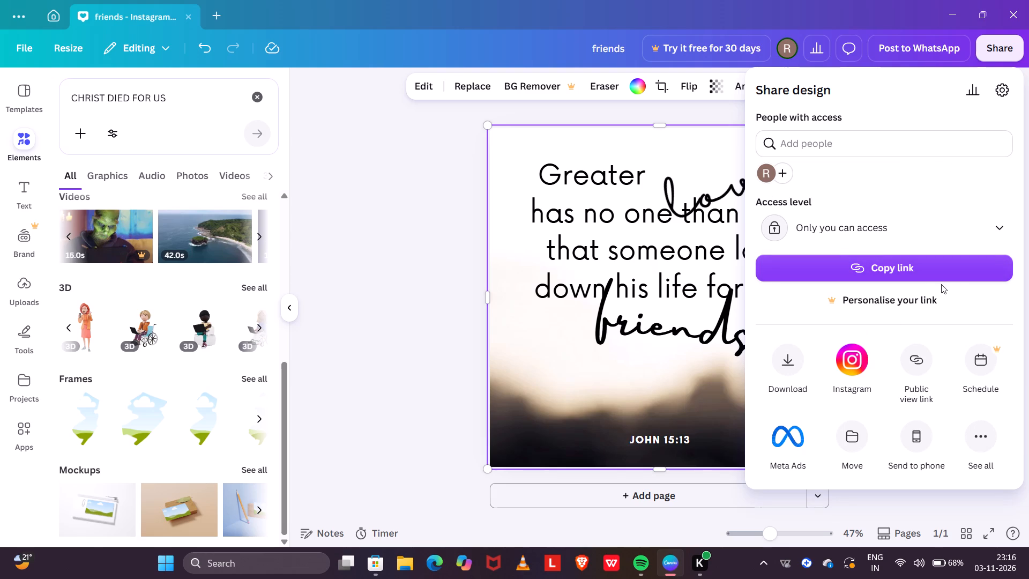
click(785, 363)
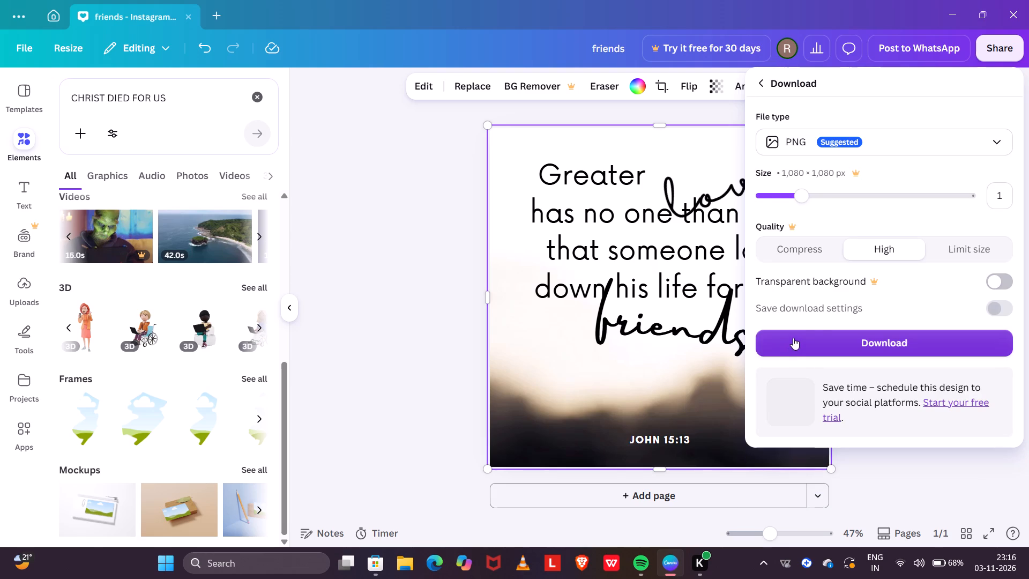
click(857, 337)
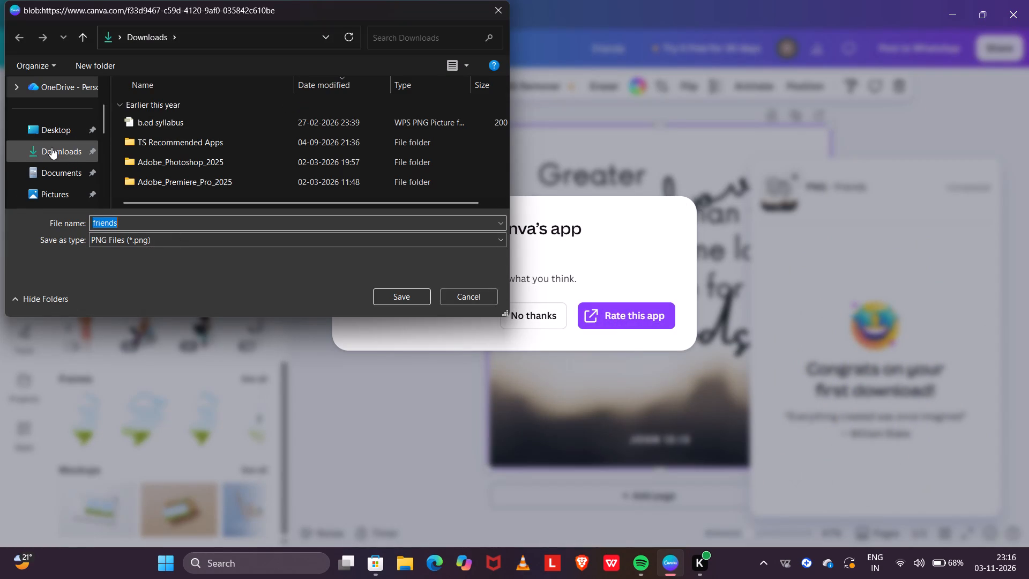
scroll(58, 167, up, 1)
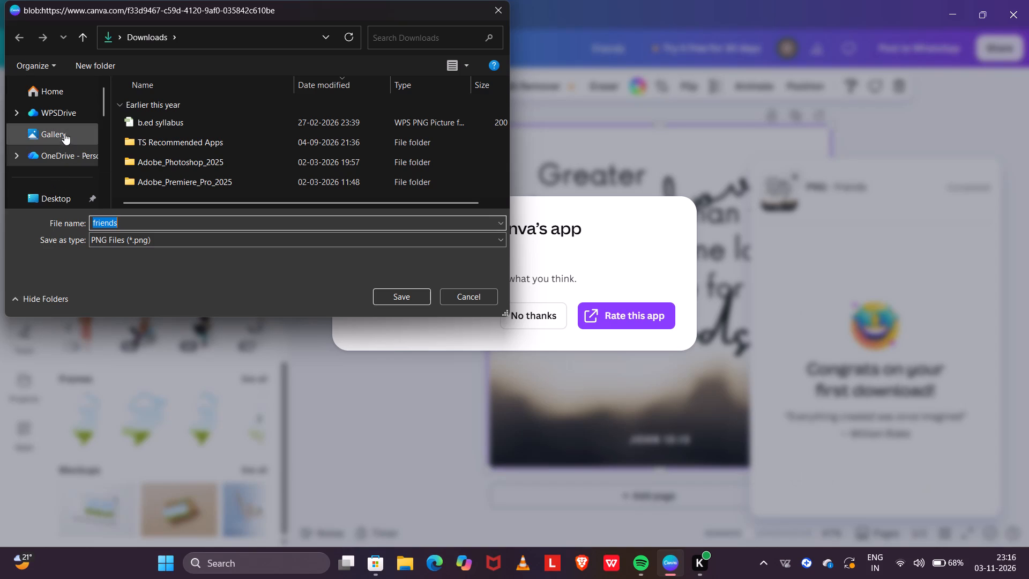
scroll(61, 113, up, 1)
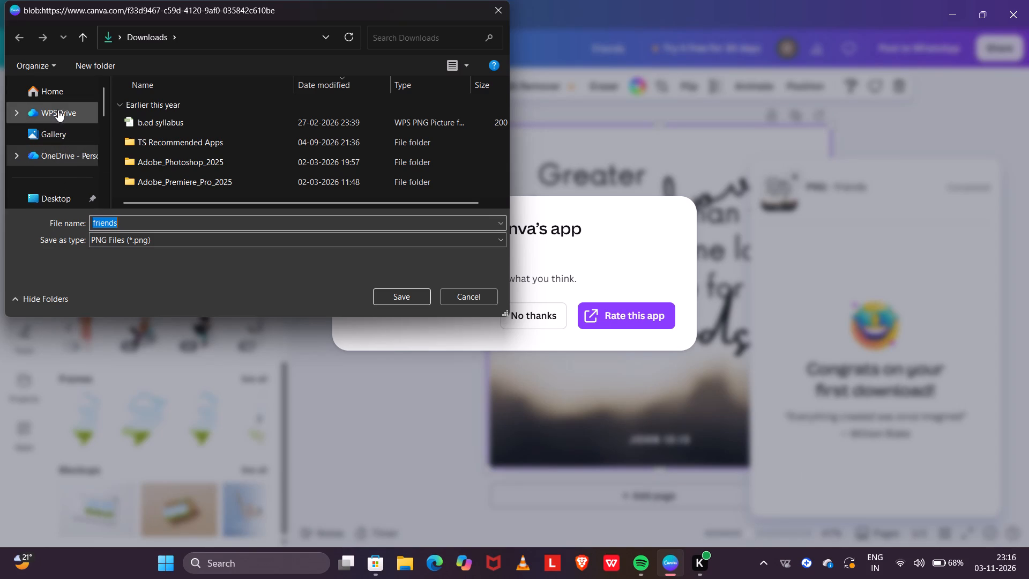
scroll(58, 110, down, 4)
scroll(58, 111, up, 1)
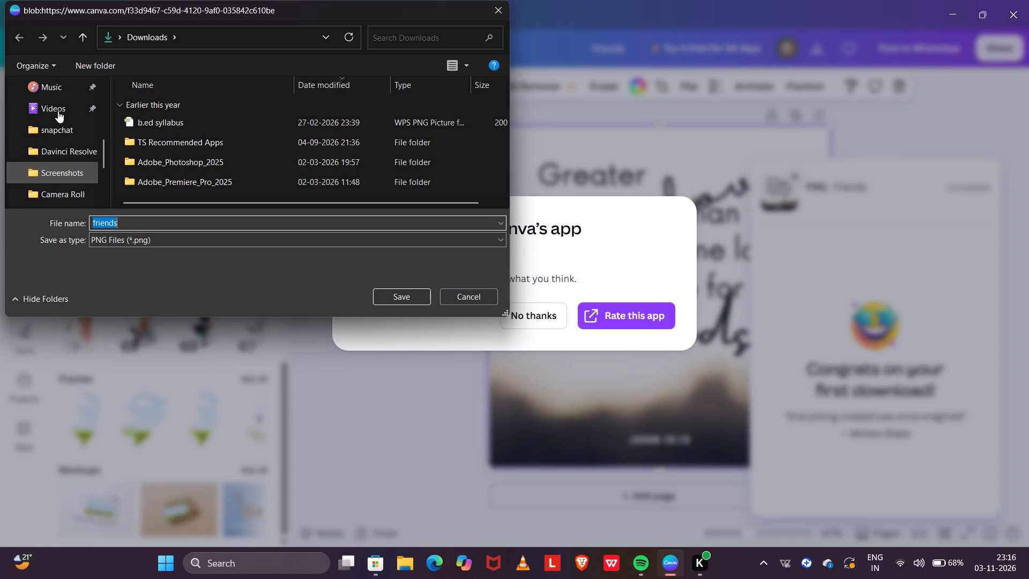
click(58, 111)
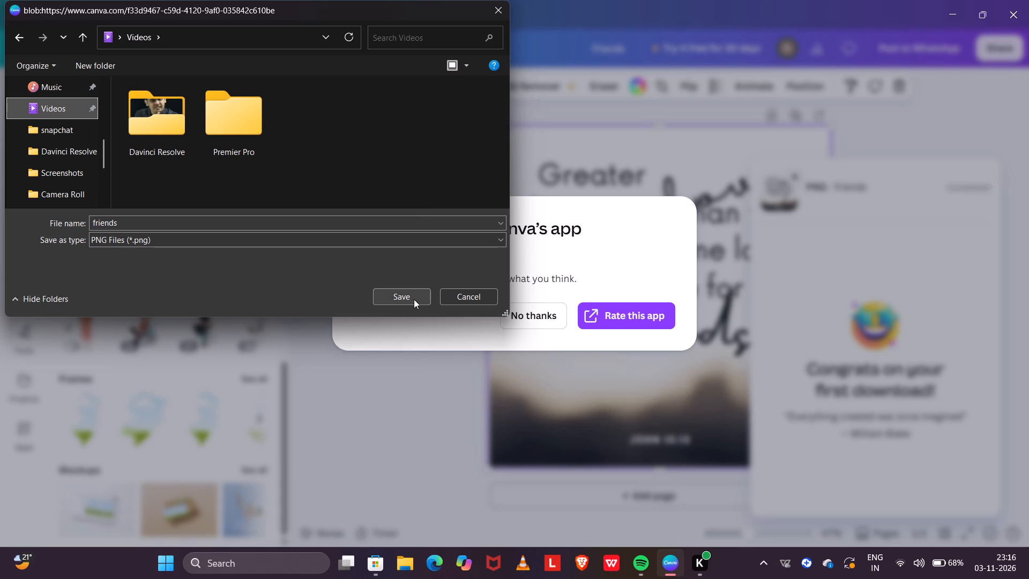
click(414, 299)
click(554, 317)
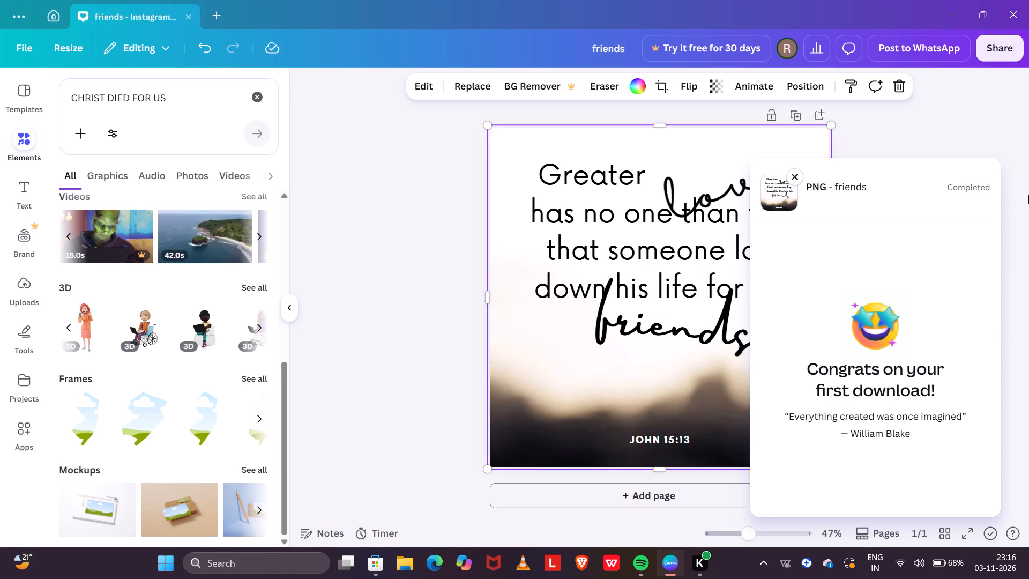
click(796, 174)
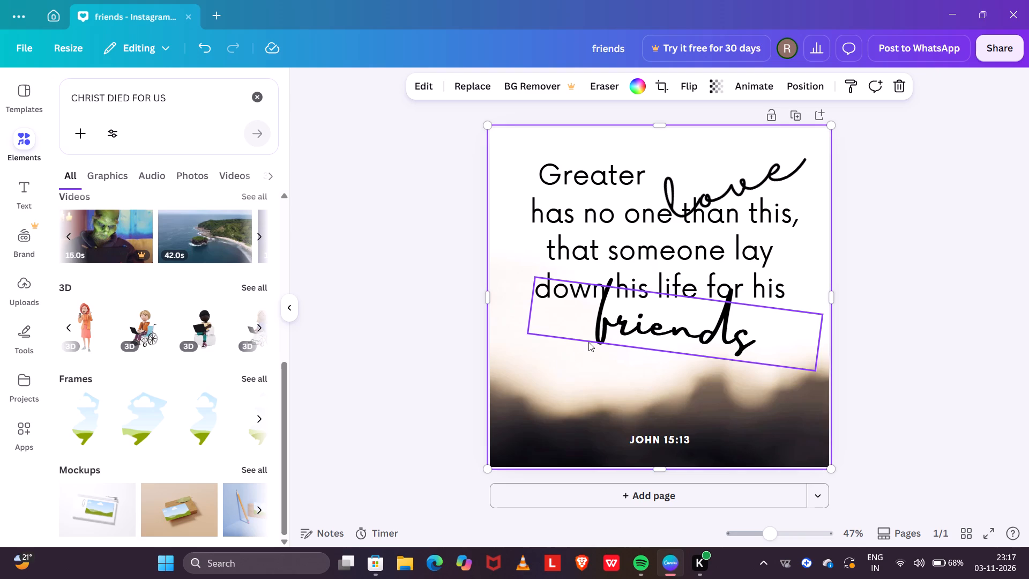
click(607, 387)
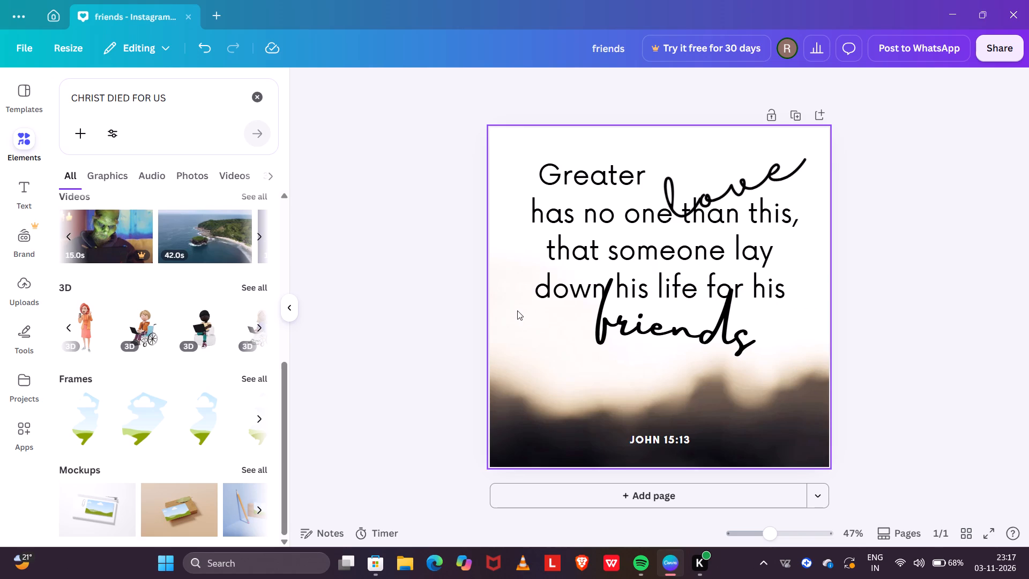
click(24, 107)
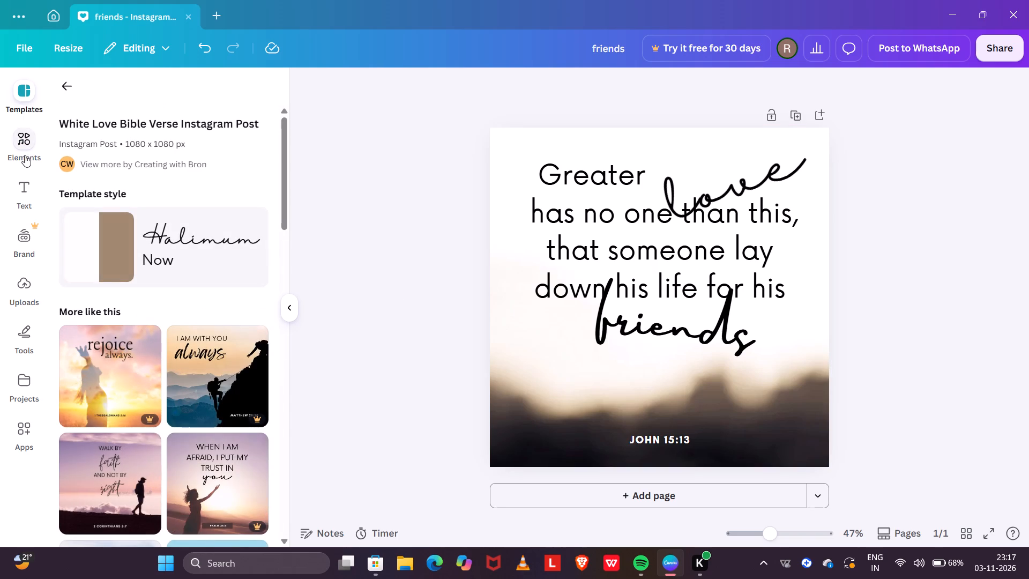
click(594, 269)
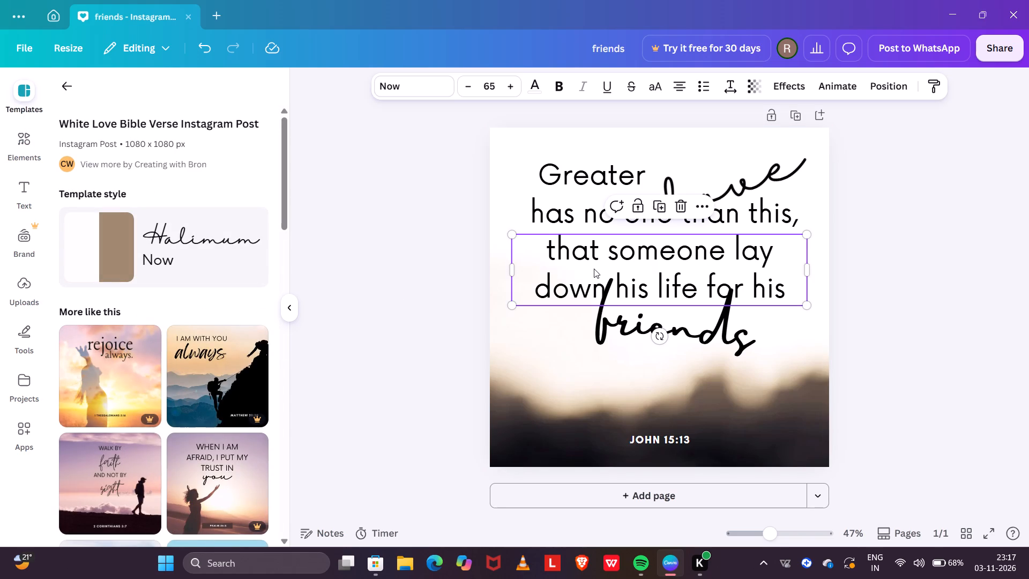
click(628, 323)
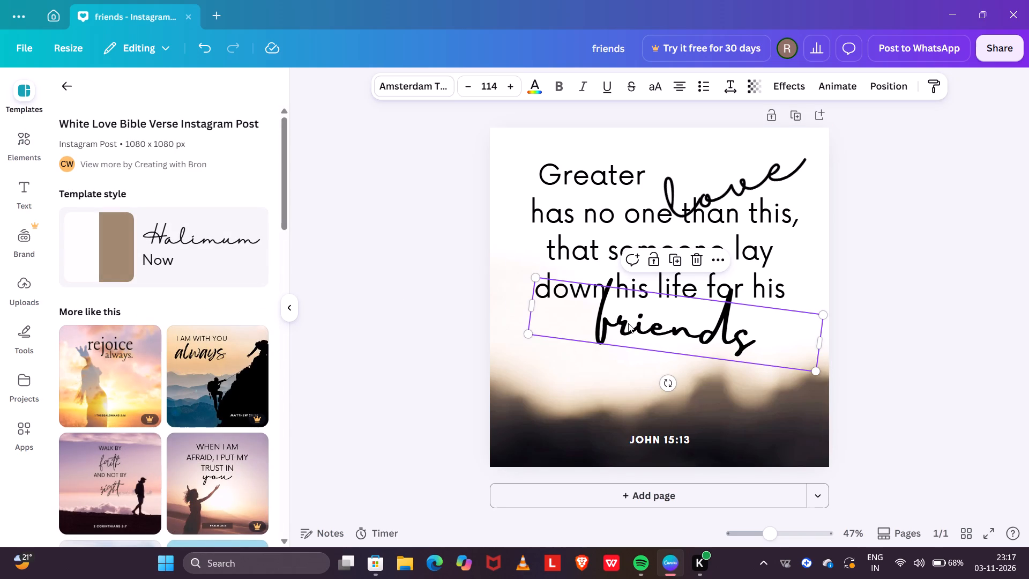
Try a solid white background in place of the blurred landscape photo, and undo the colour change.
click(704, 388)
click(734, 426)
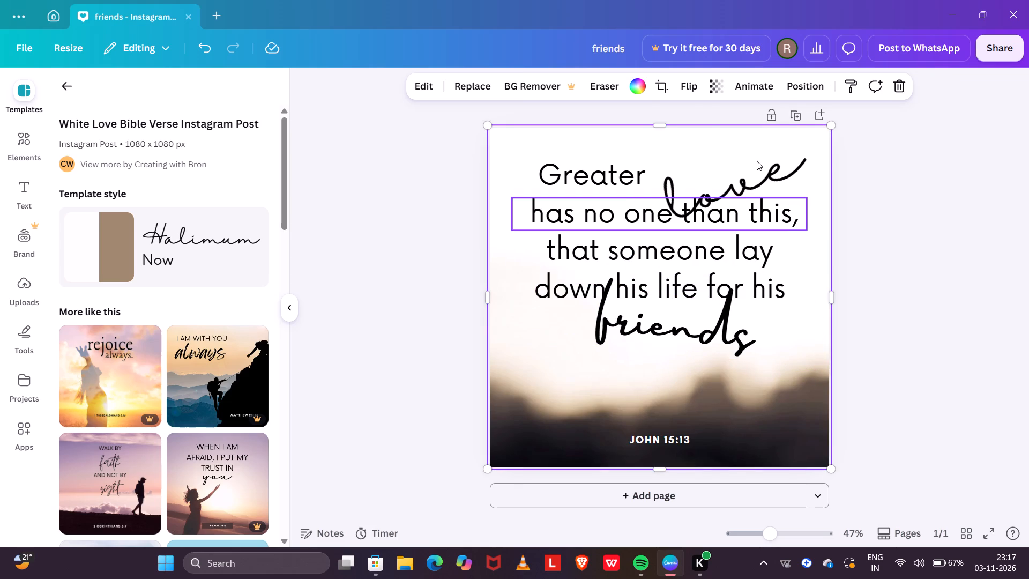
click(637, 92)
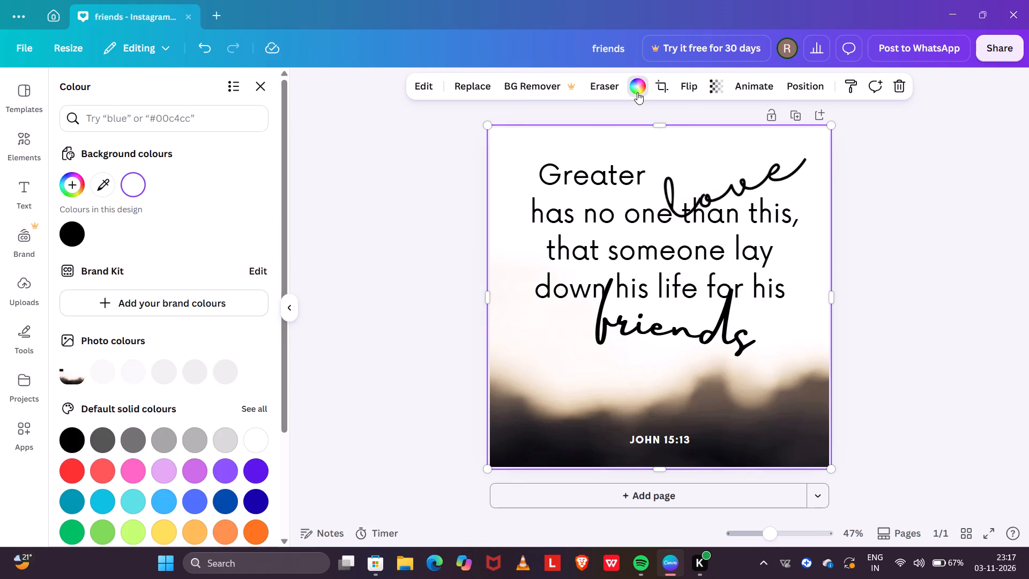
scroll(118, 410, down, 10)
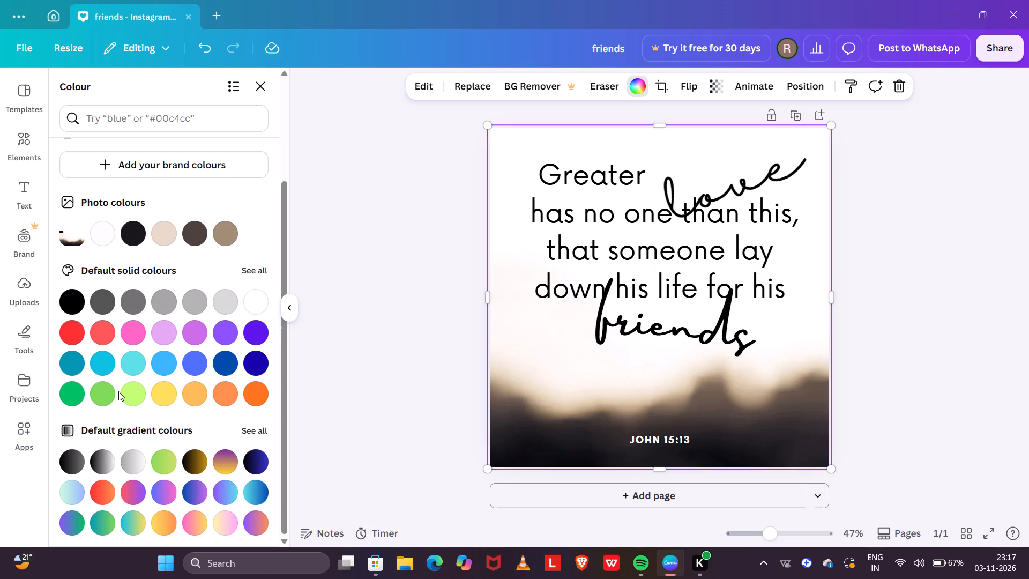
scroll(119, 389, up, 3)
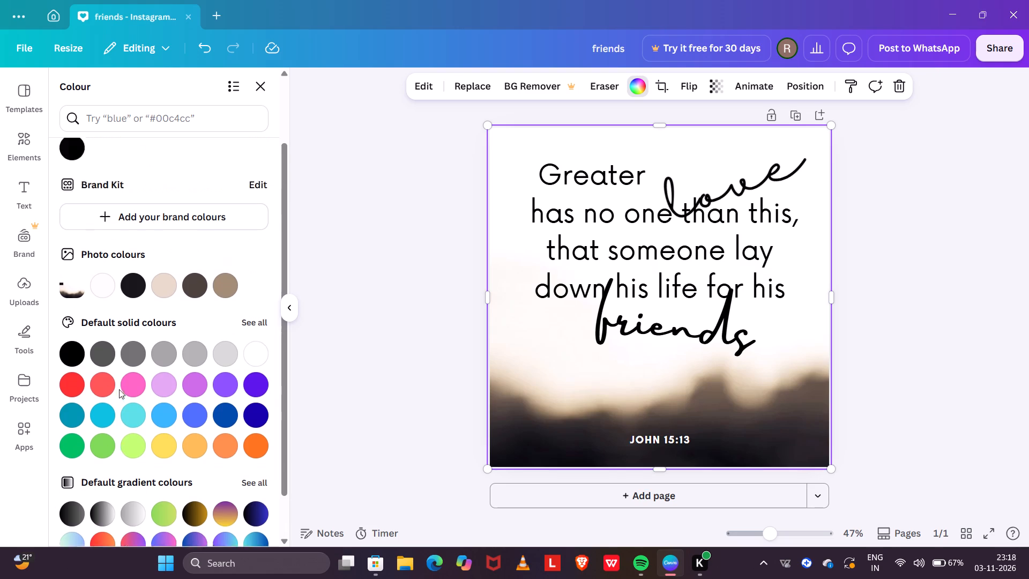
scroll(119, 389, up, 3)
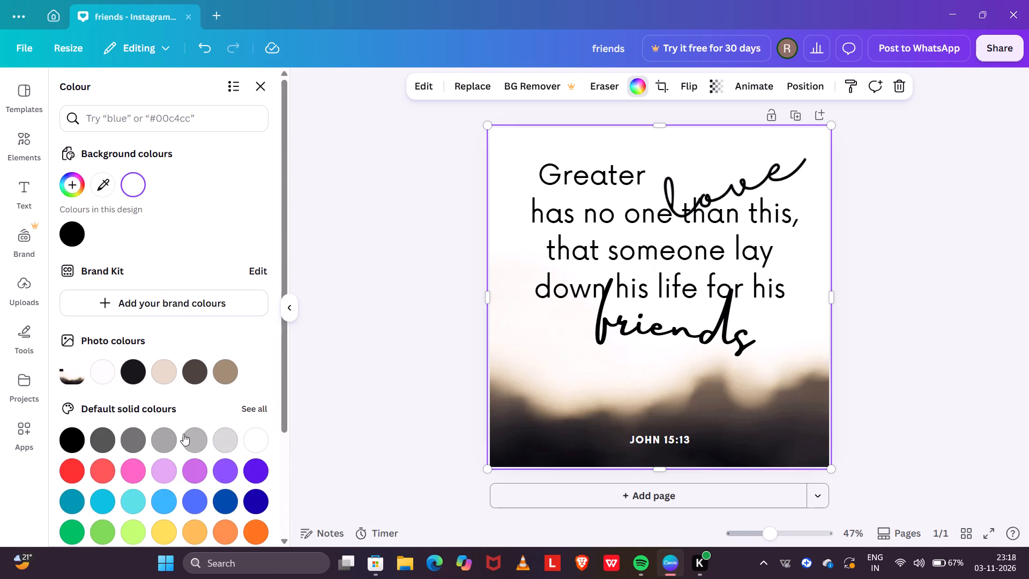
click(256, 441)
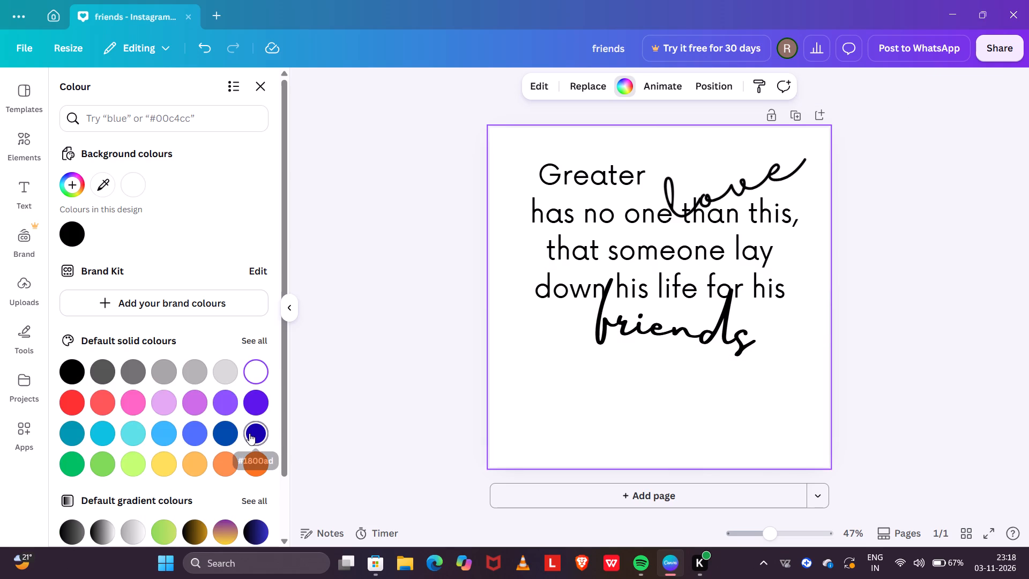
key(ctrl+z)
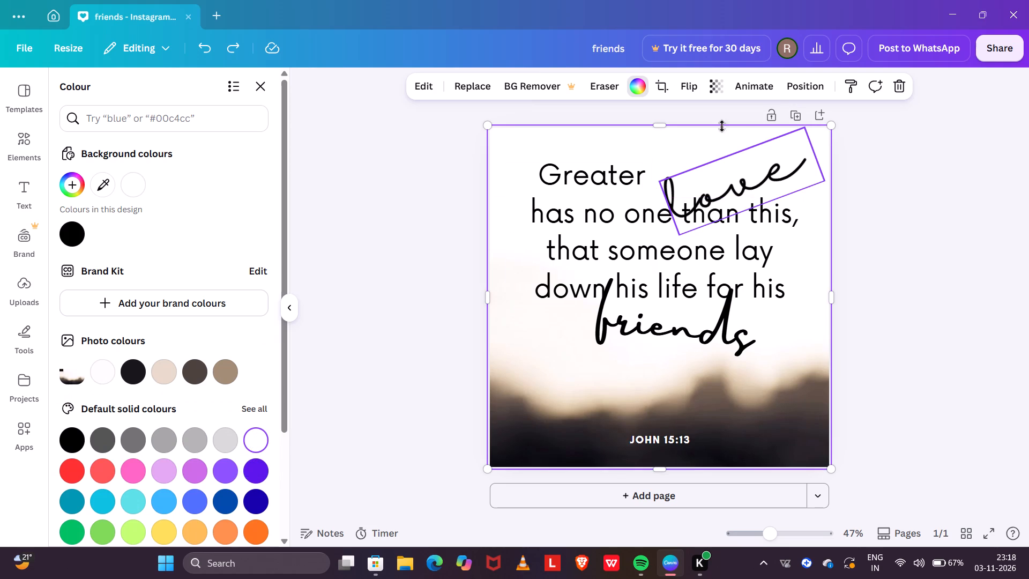
Apply the Sleek page animation to the design and set it to animate on both enter and exit.
click(751, 88)
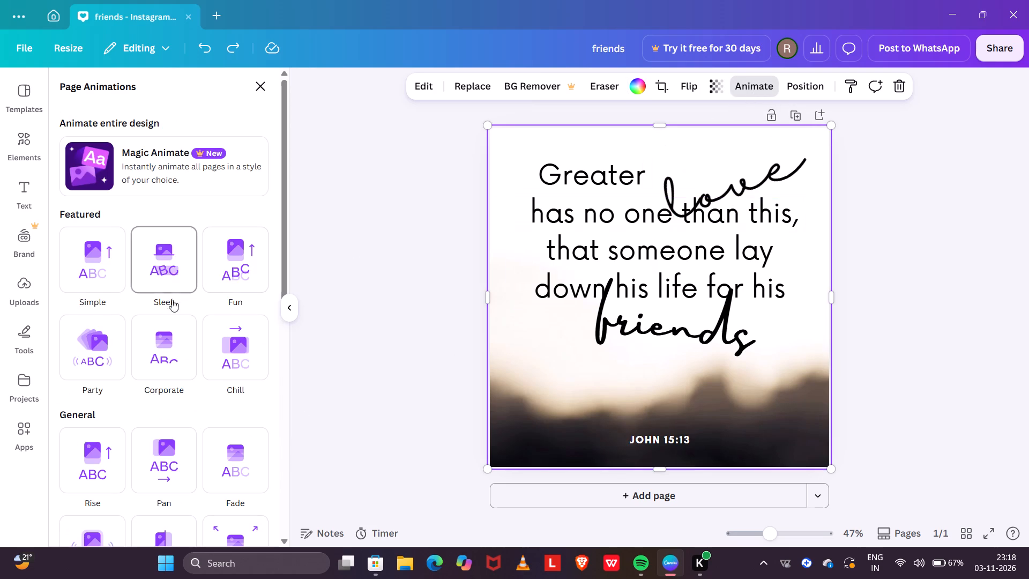
scroll(148, 314, down, 1)
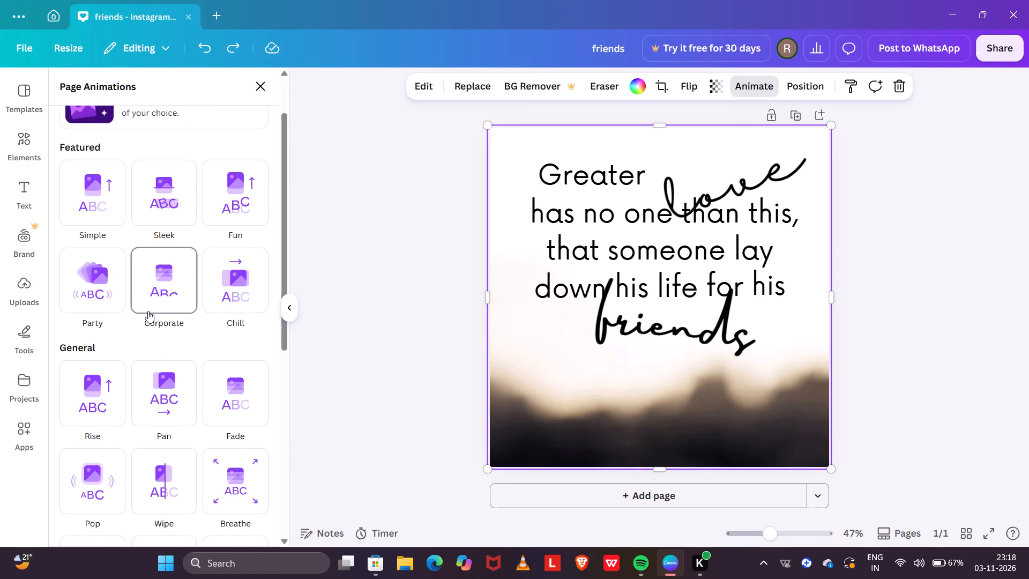
scroll(128, 299, up, 1)
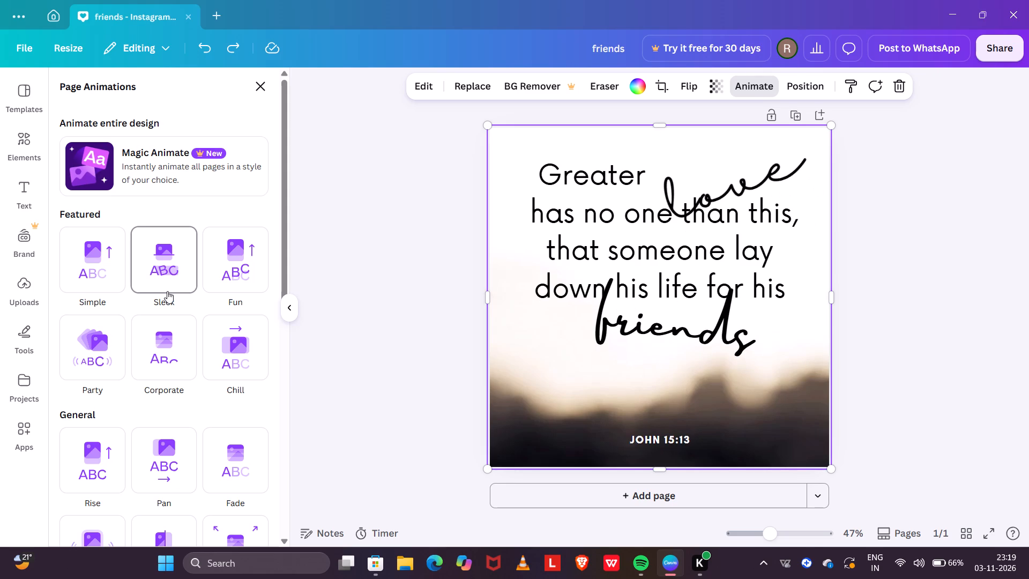
click(167, 291)
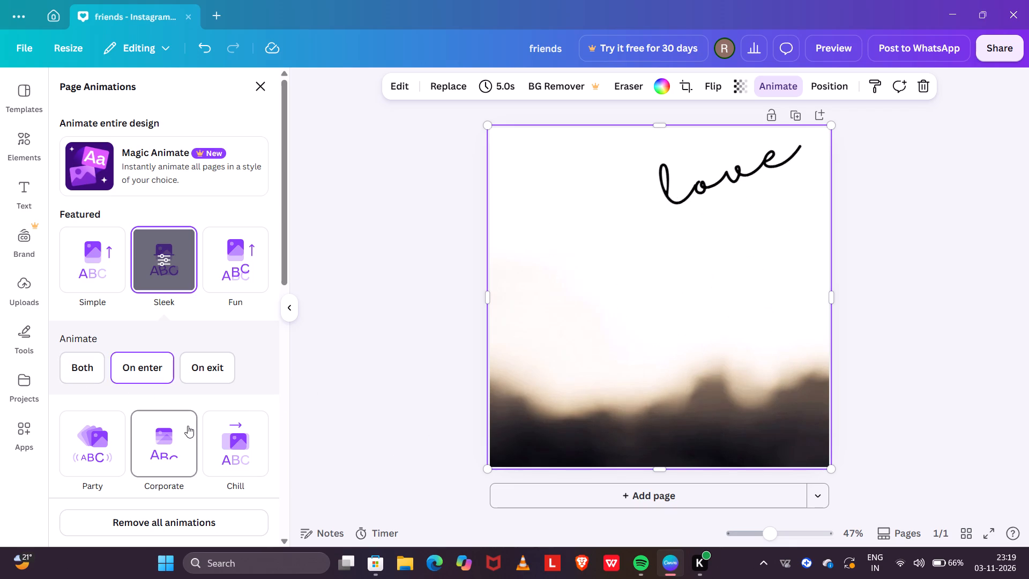
click(86, 373)
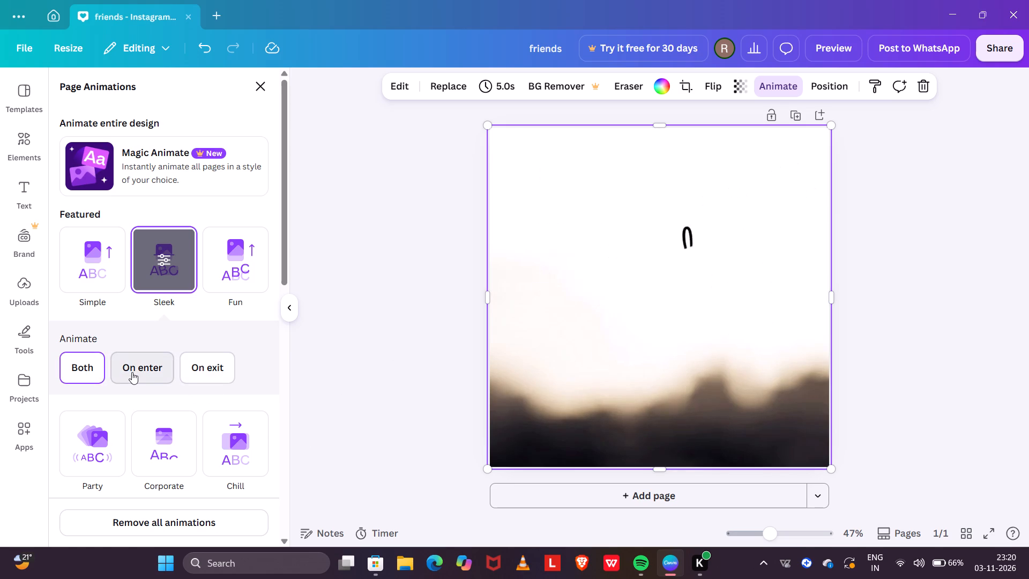
Set the Sleek page animation to play on exit only.
click(197, 366)
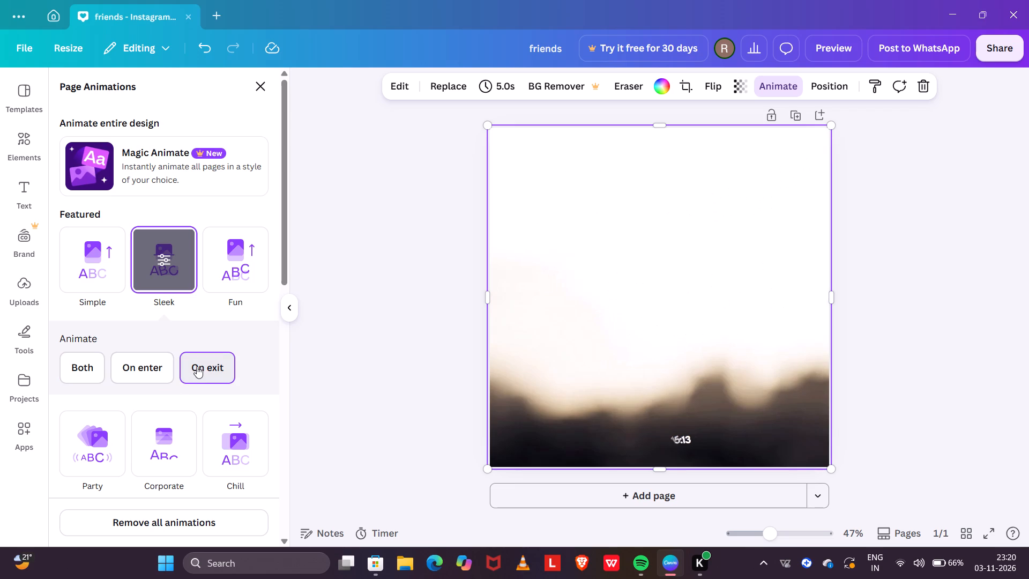
Compare the Sleek page animation's enter and exit playback, and leave it set to play on enter only.
click(151, 366)
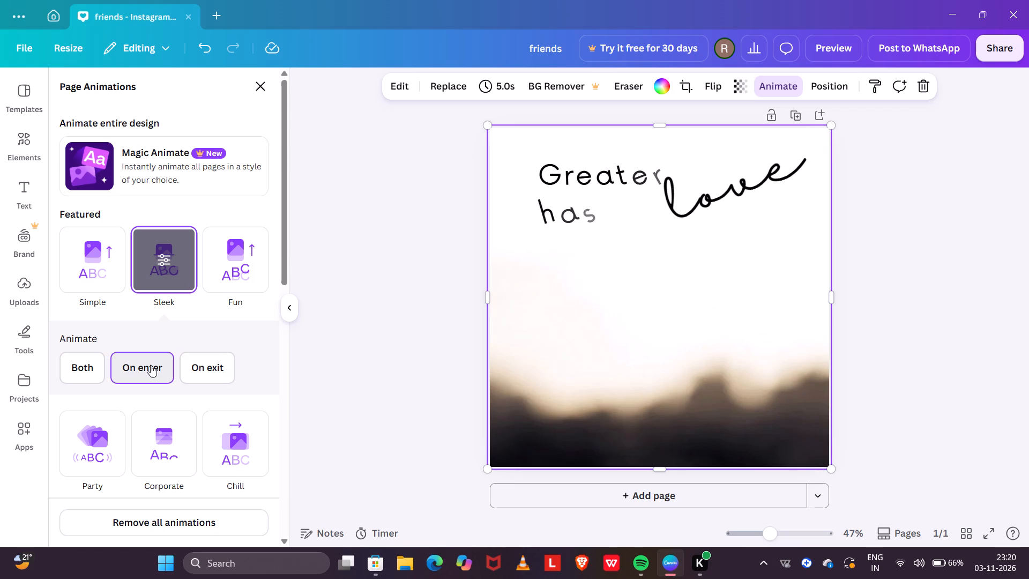
click(194, 367)
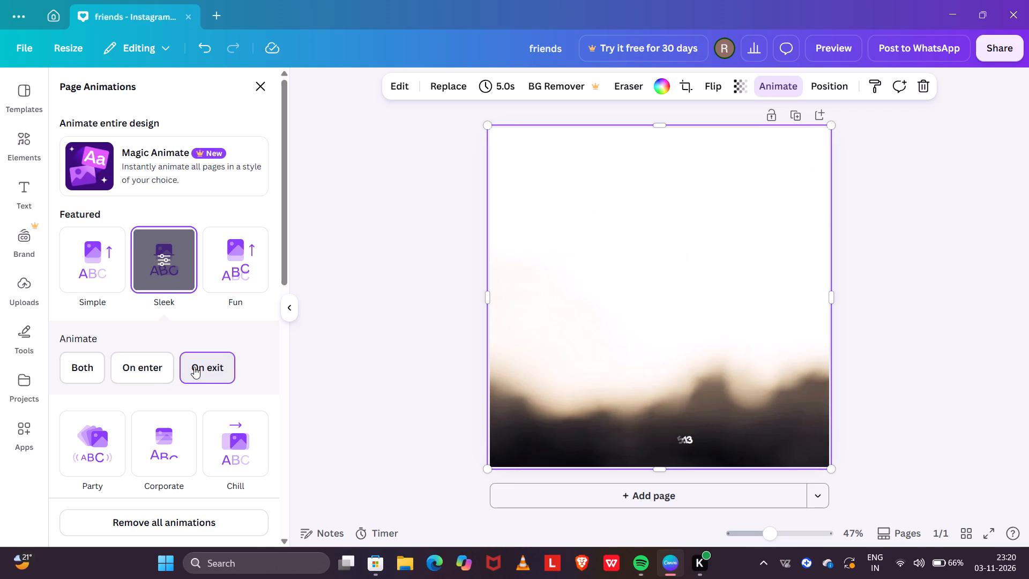
click(151, 375)
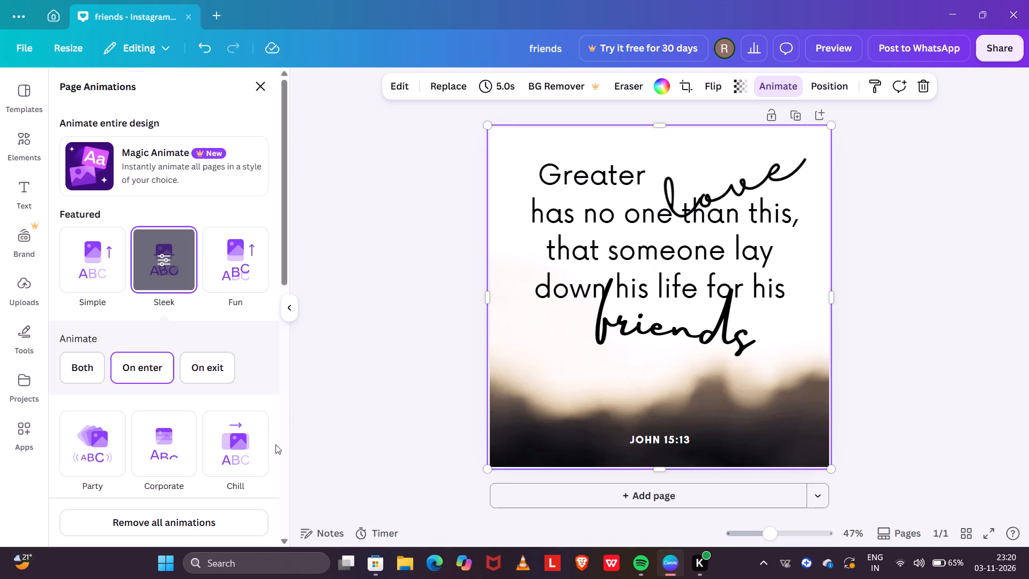
click(259, 84)
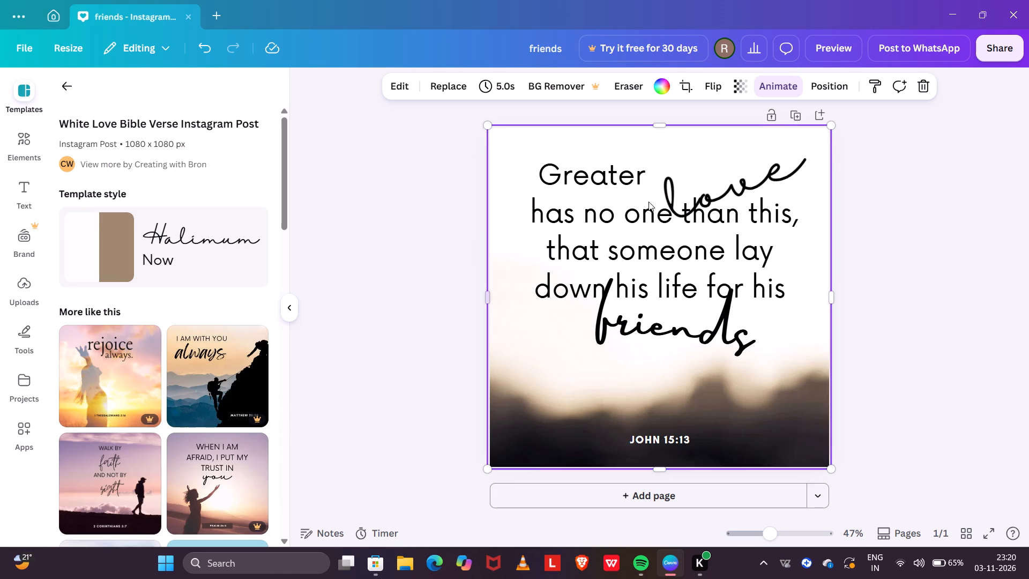
Examine the layer order of the design's elements.
click(833, 92)
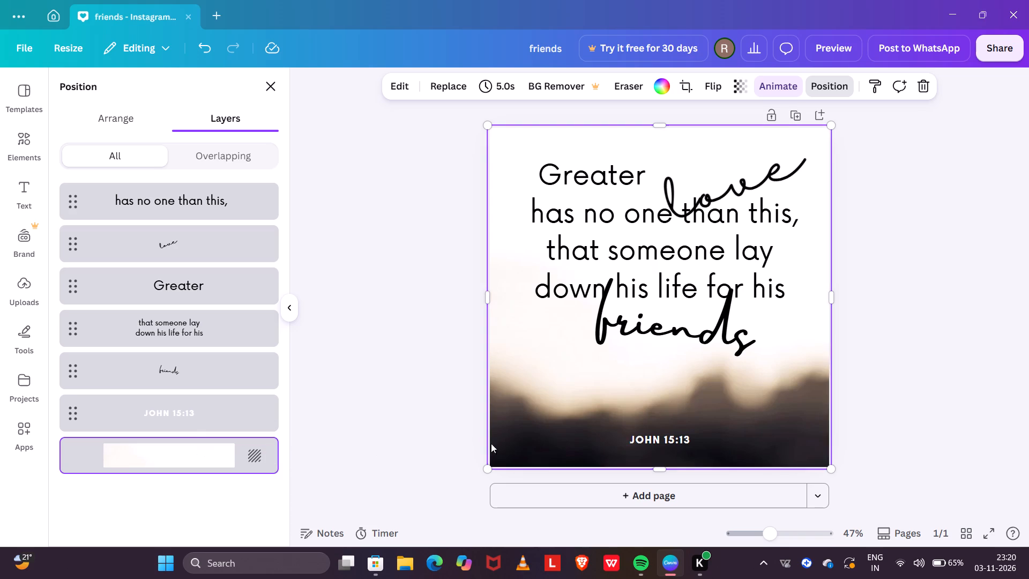
Browse the available fonts for the JOHN 15:13 reference text at the bottom of the design.
click(669, 437)
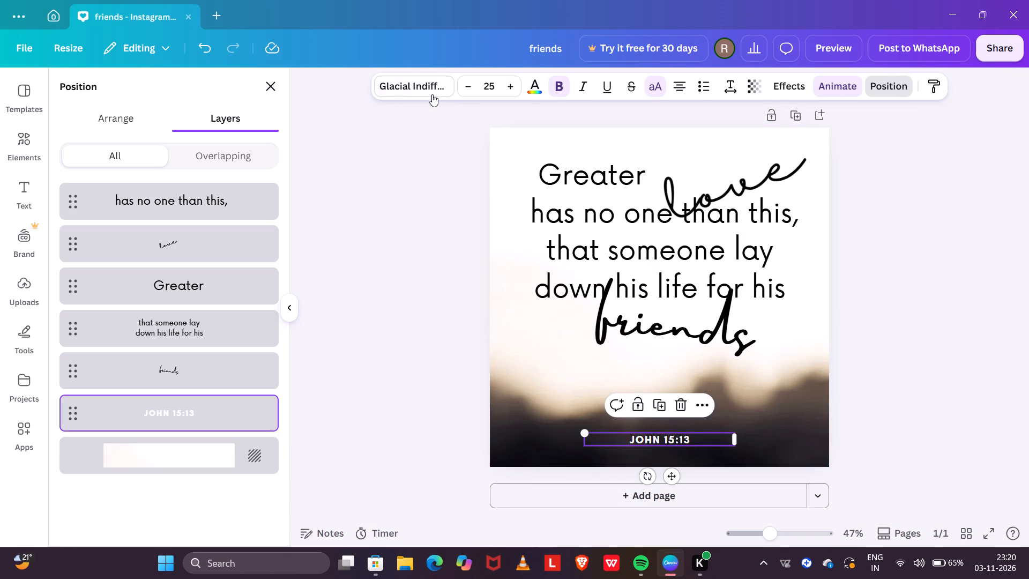
click(272, 93)
click(415, 90)
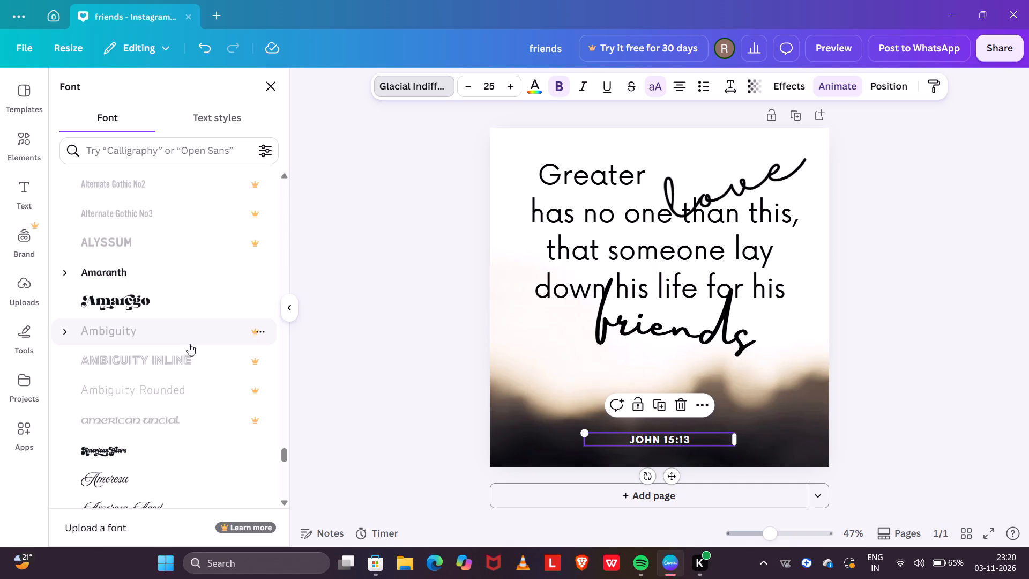
scroll(188, 342, up, 8)
scroll(188, 342, down, 1)
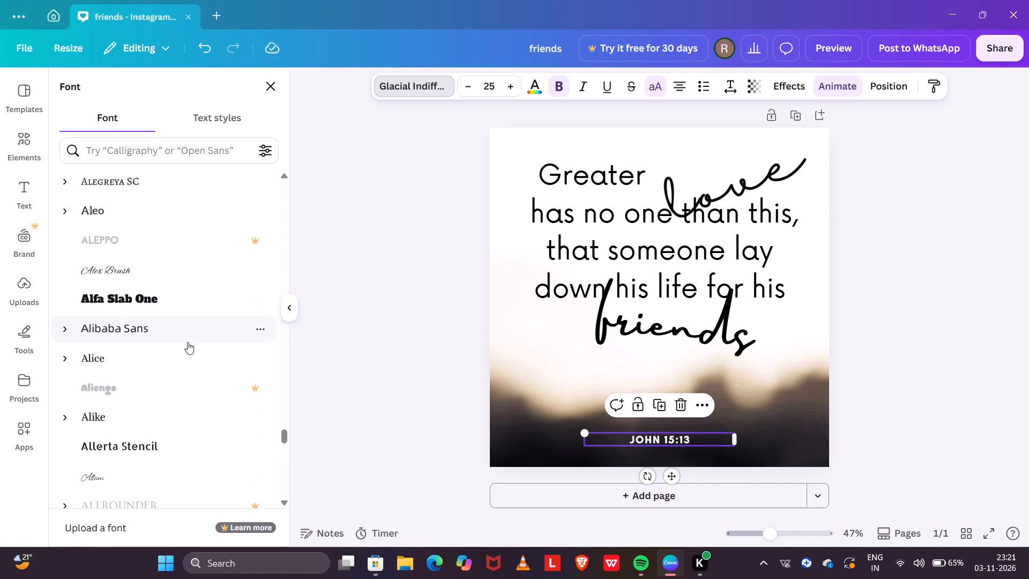
drag(284, 434, 277, 276)
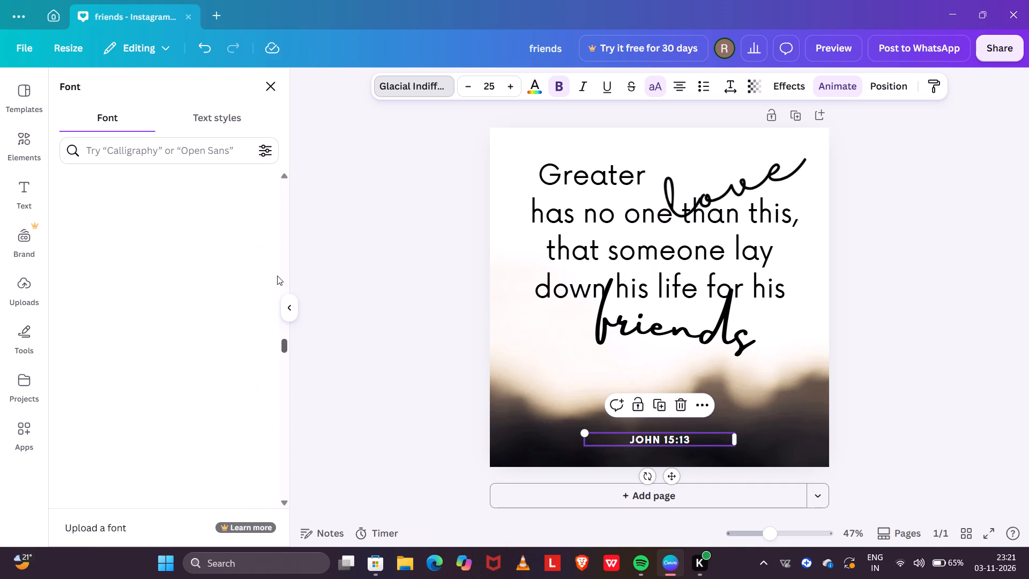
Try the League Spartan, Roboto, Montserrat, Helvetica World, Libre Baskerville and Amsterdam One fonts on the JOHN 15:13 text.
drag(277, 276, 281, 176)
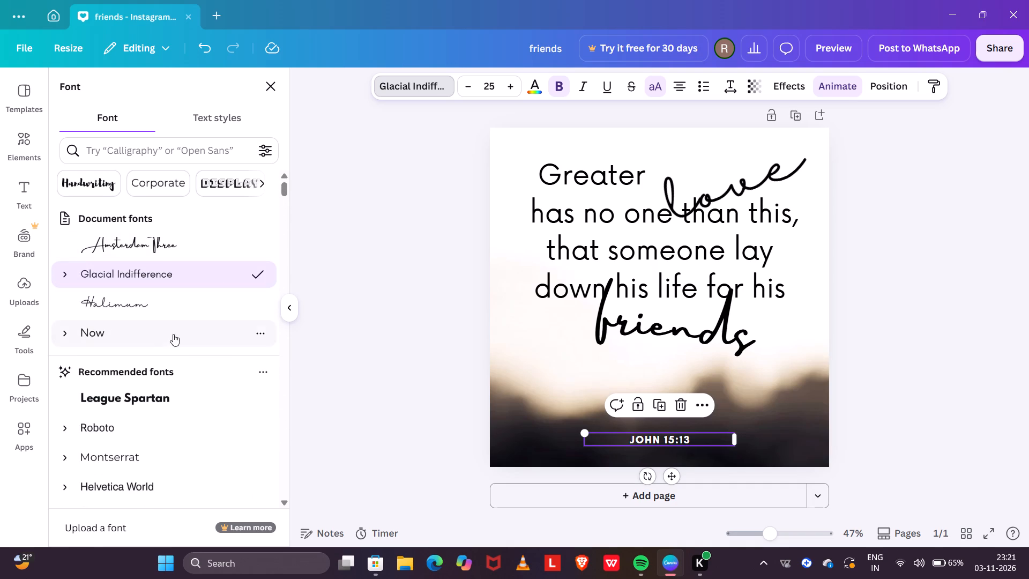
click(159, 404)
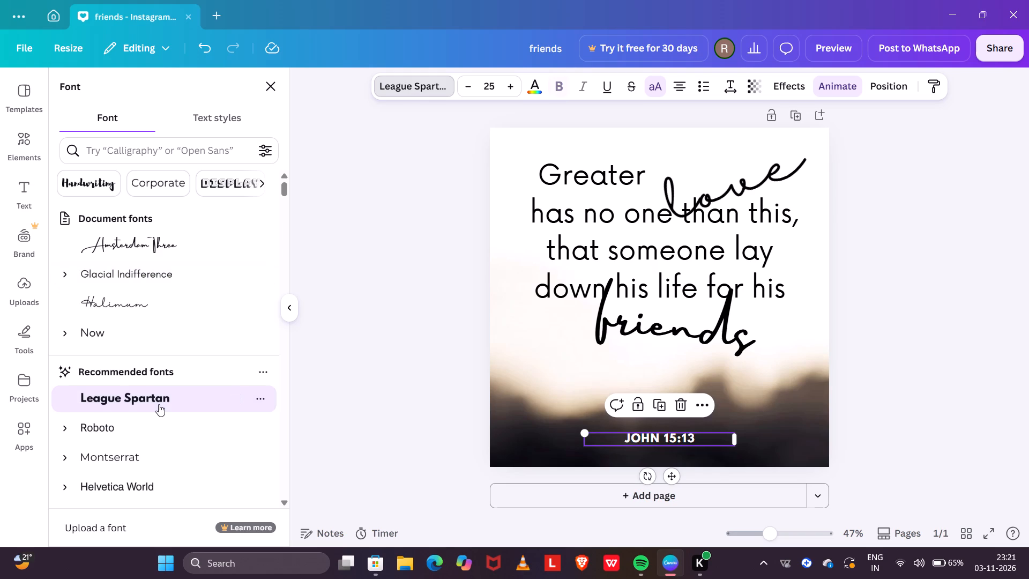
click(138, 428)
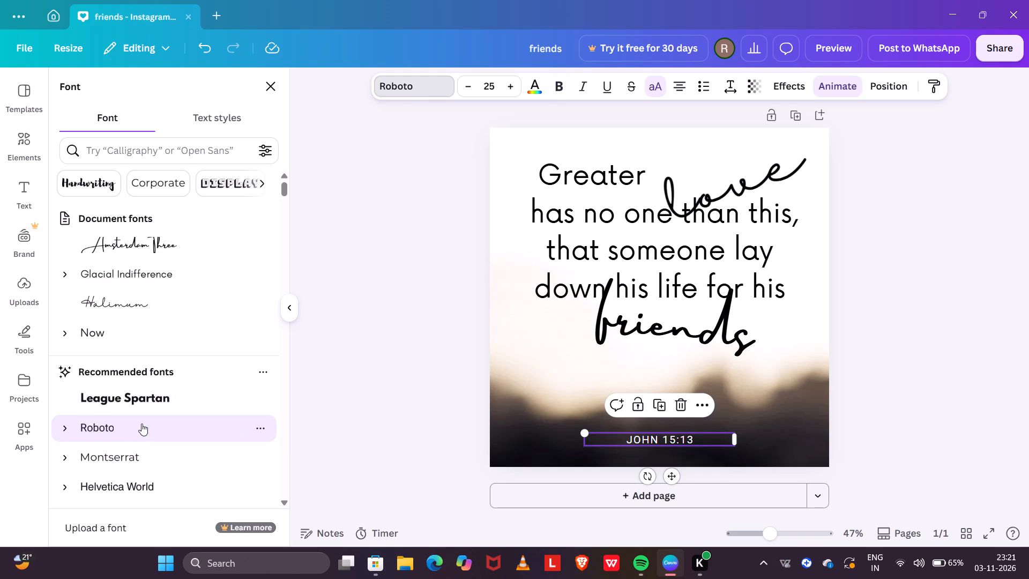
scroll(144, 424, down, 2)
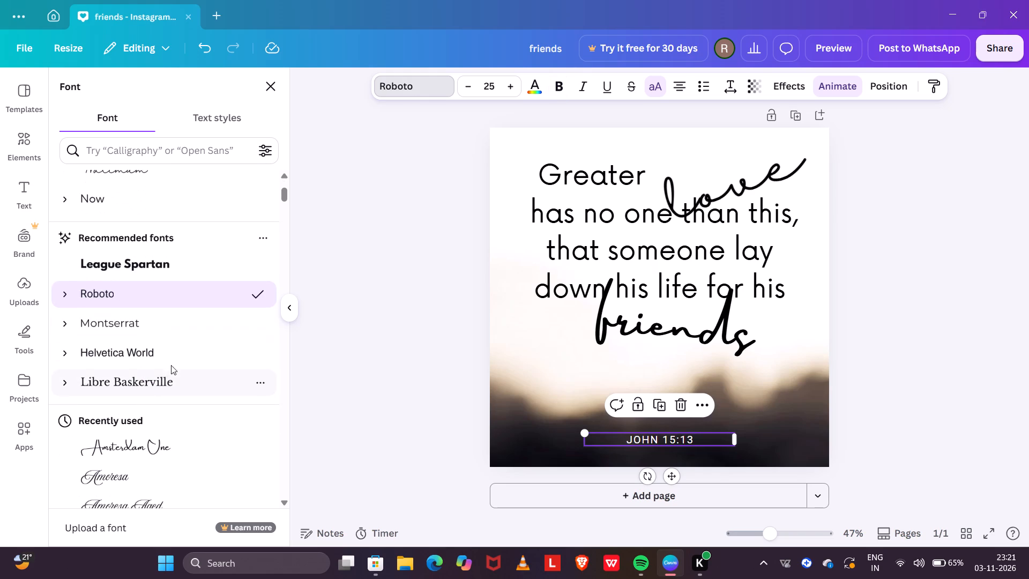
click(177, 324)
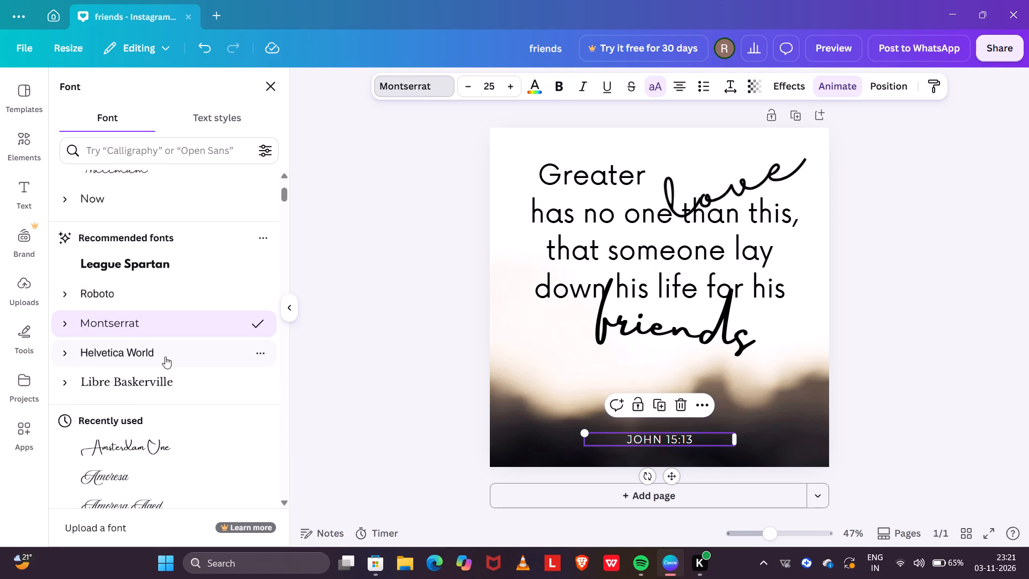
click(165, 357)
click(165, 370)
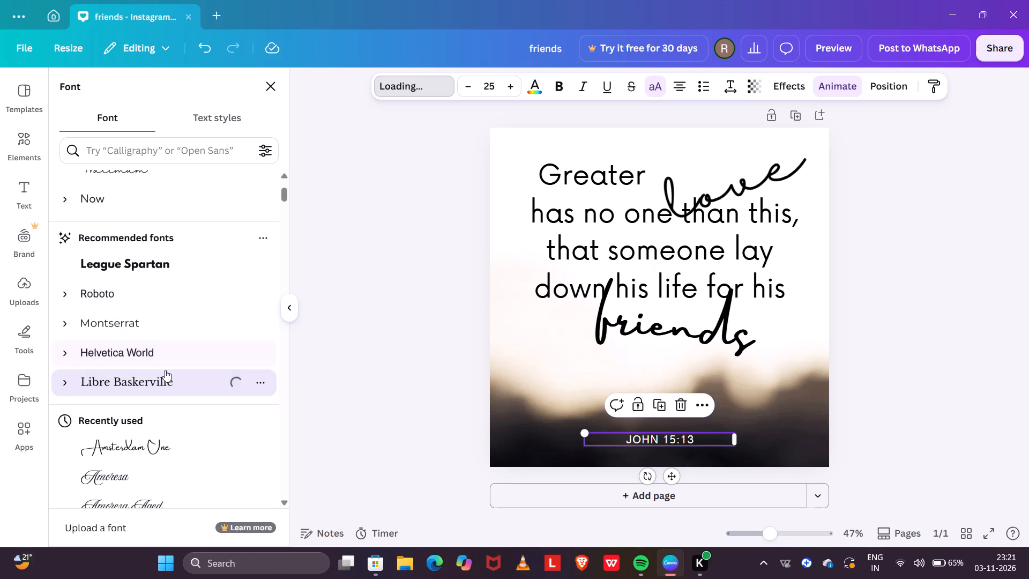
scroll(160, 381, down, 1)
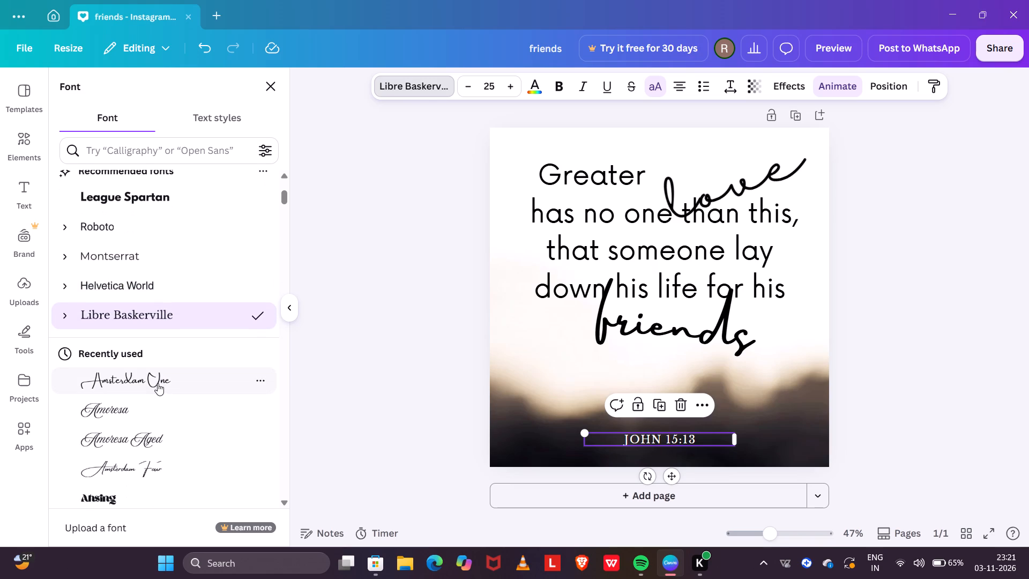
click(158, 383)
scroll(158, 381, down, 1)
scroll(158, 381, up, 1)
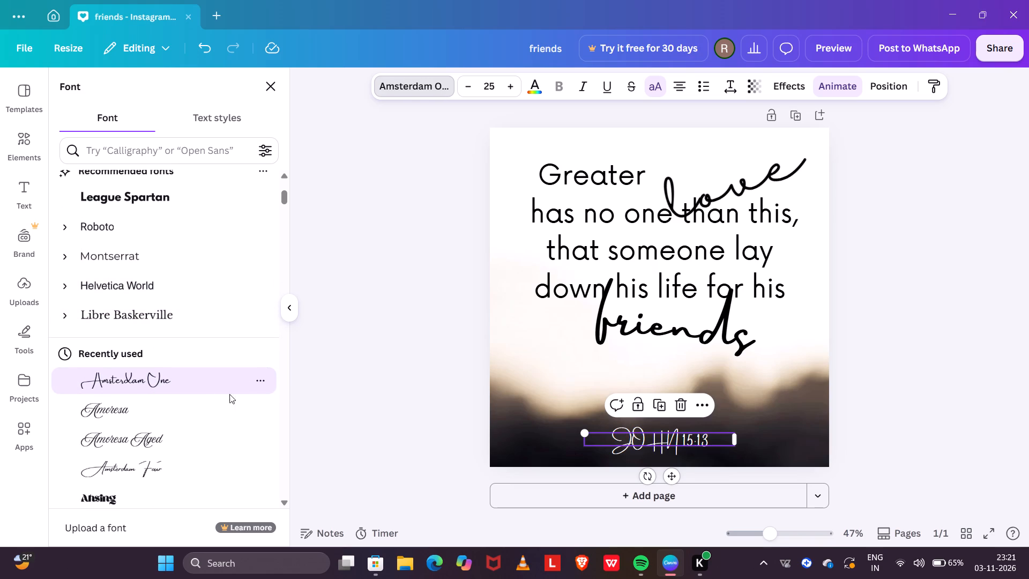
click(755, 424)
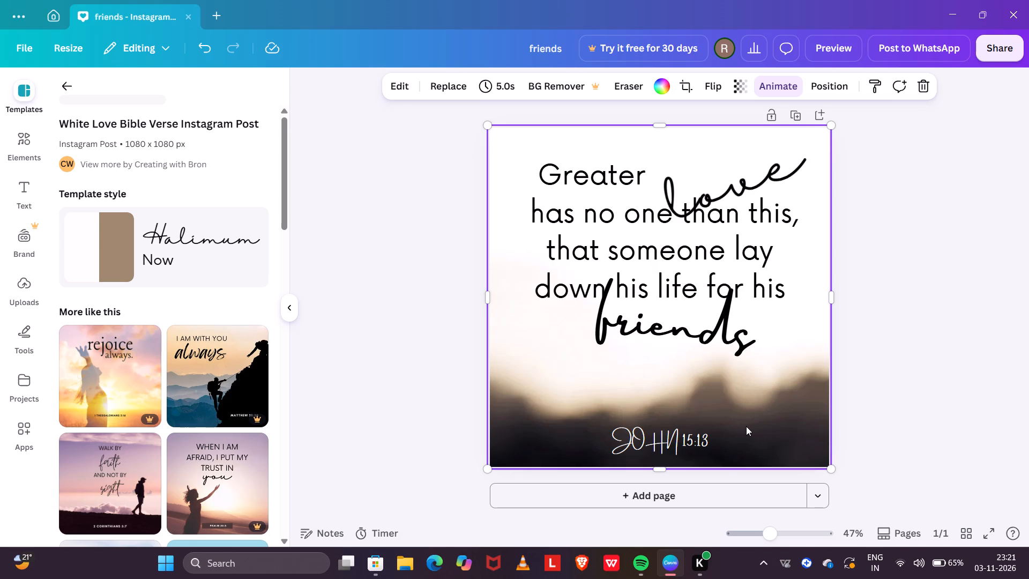
Widen the JOHN 15:13 text box near the bottom of the design to about 501 px.
click(662, 425)
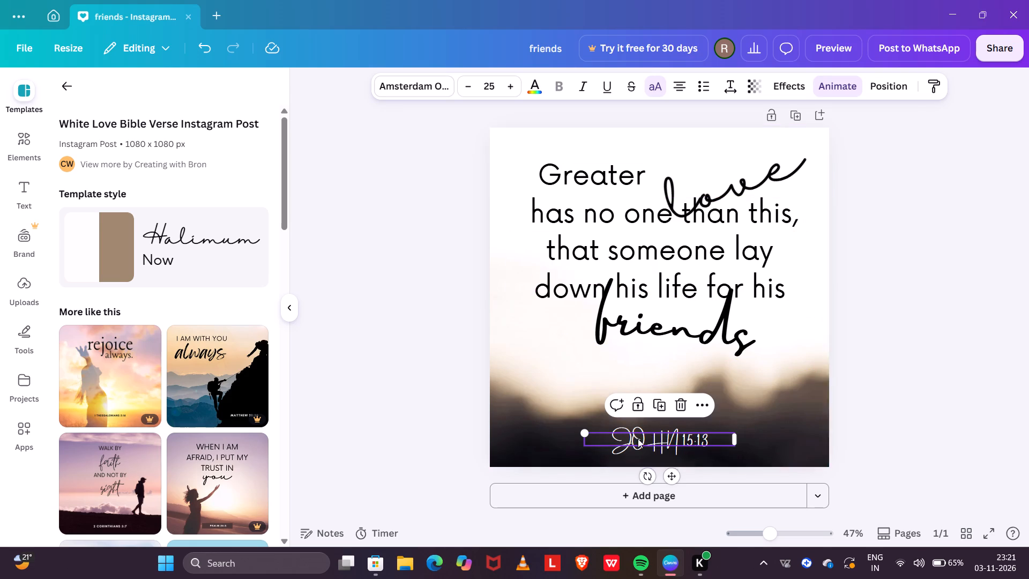
click(689, 440)
drag(740, 438, 746, 438)
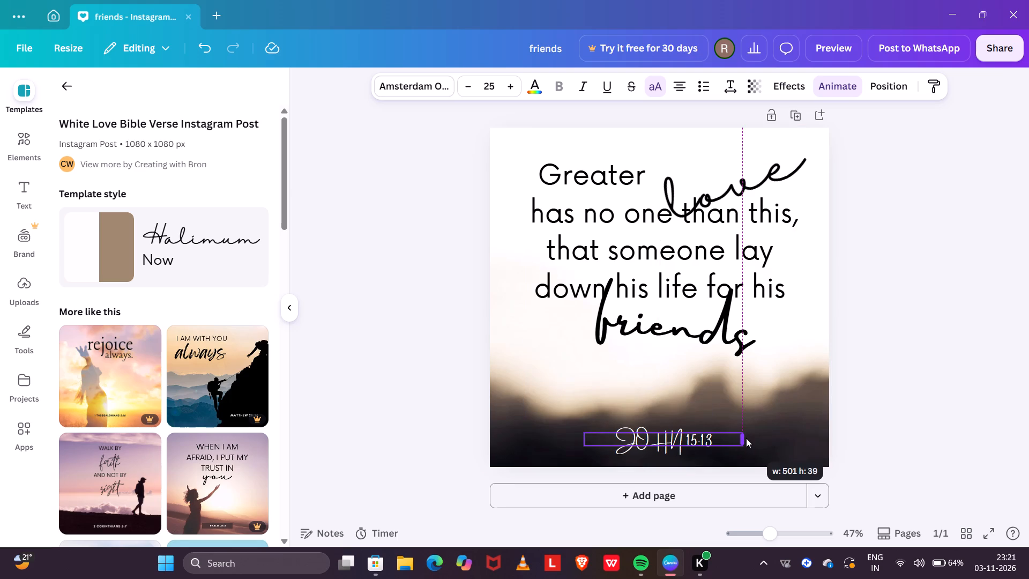
drag(746, 438, 747, 438)
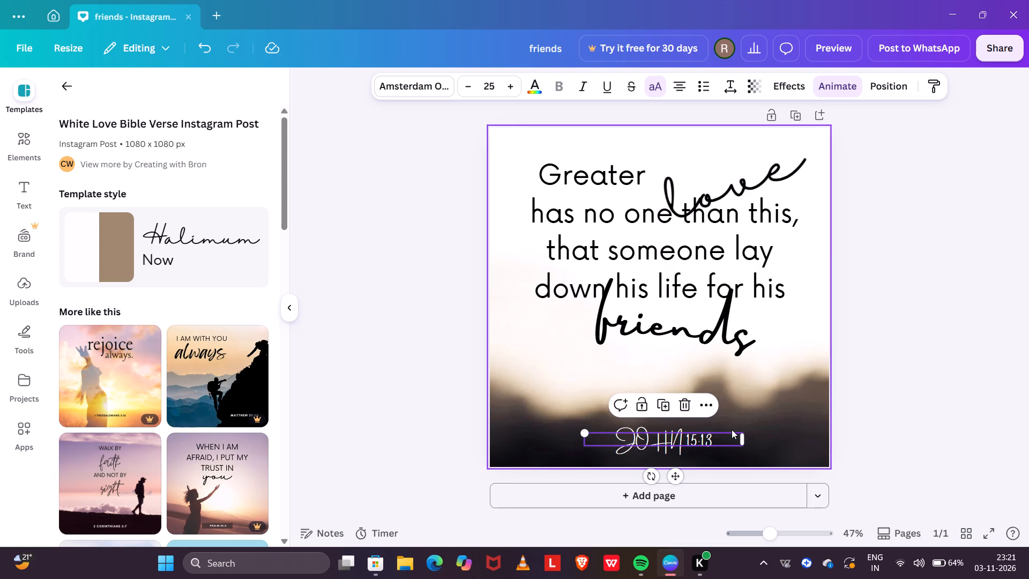
click(714, 398)
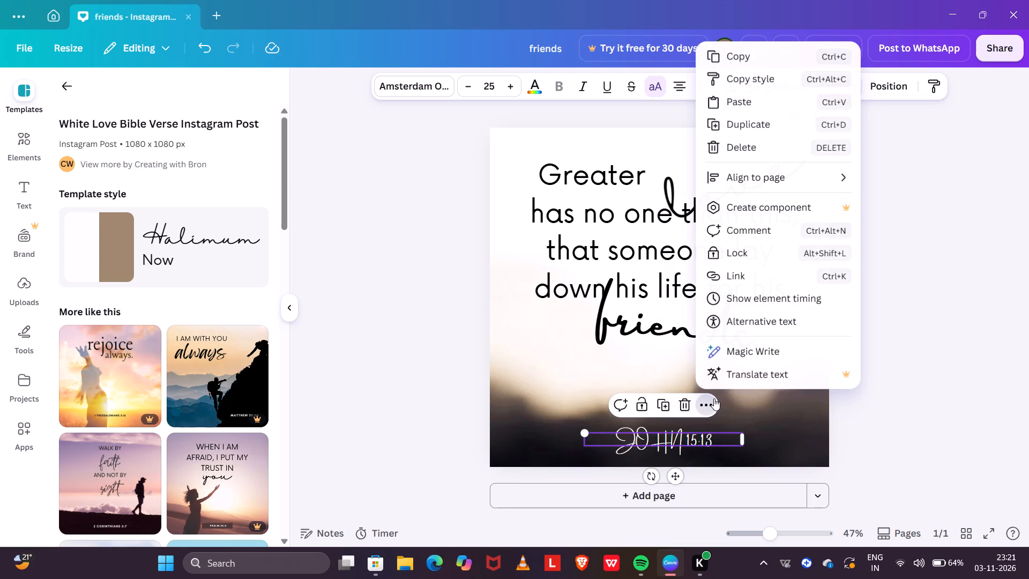
click(714, 398)
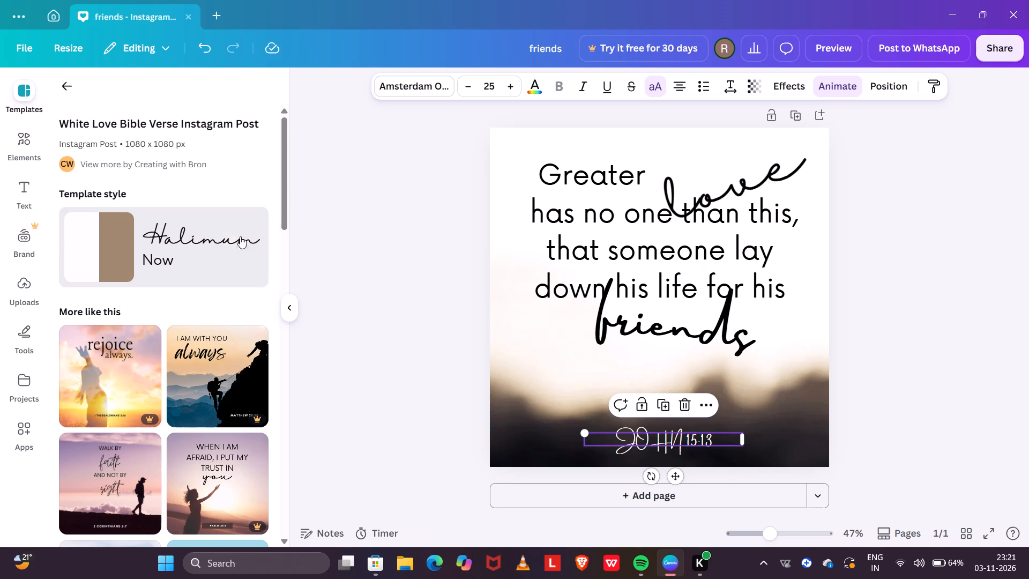
Open the font choices for the JOHN 15:13 text.
click(426, 92)
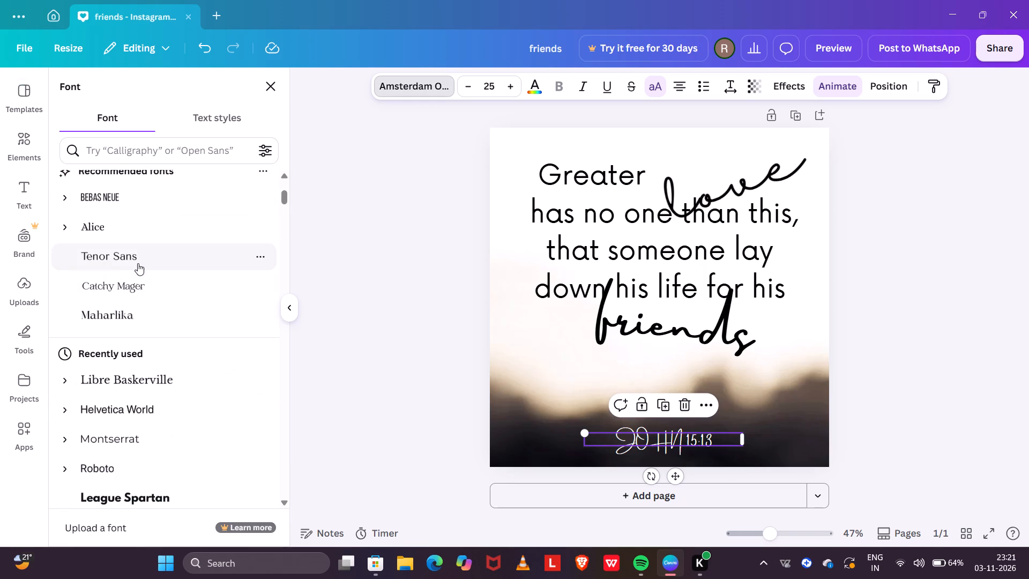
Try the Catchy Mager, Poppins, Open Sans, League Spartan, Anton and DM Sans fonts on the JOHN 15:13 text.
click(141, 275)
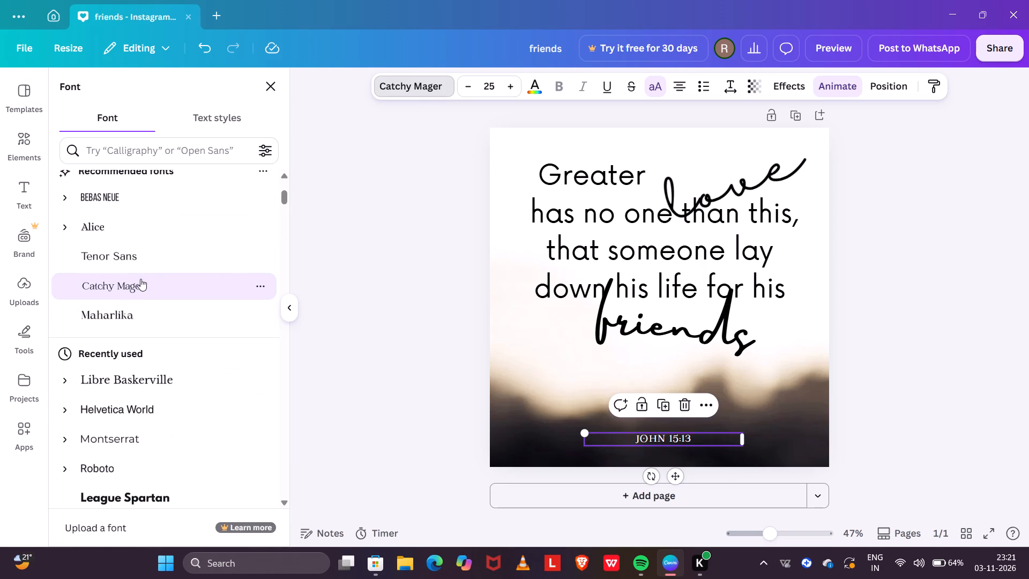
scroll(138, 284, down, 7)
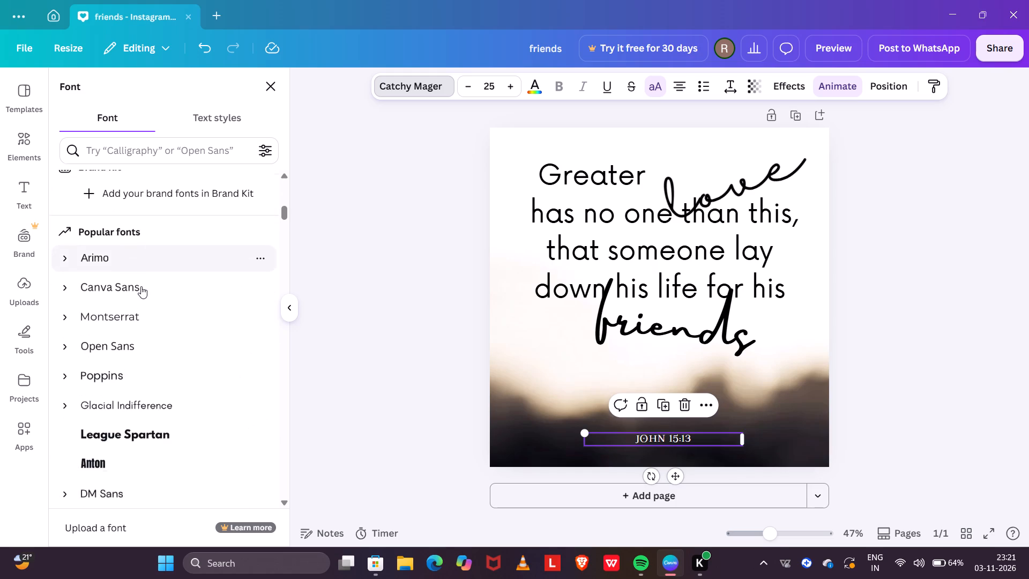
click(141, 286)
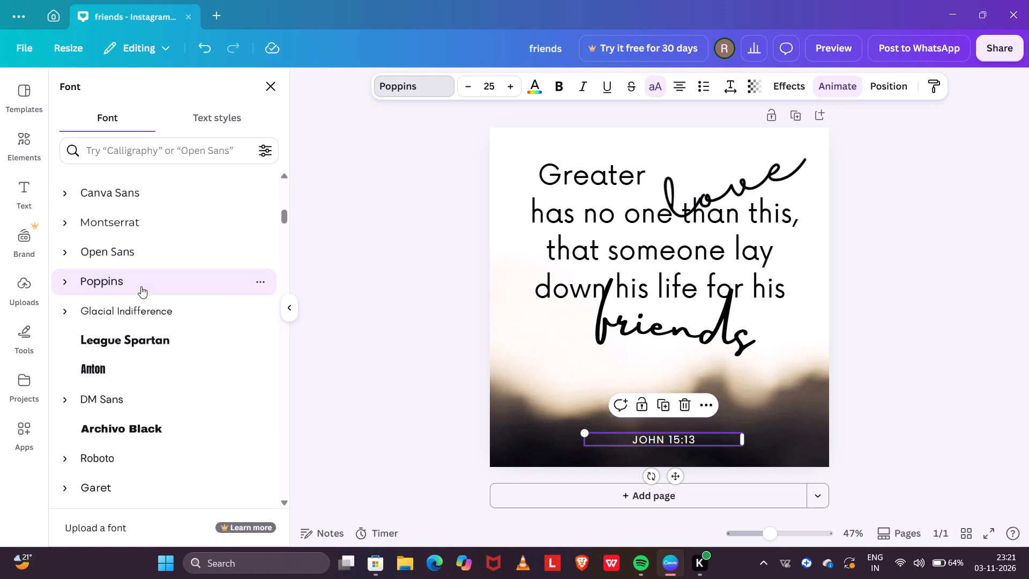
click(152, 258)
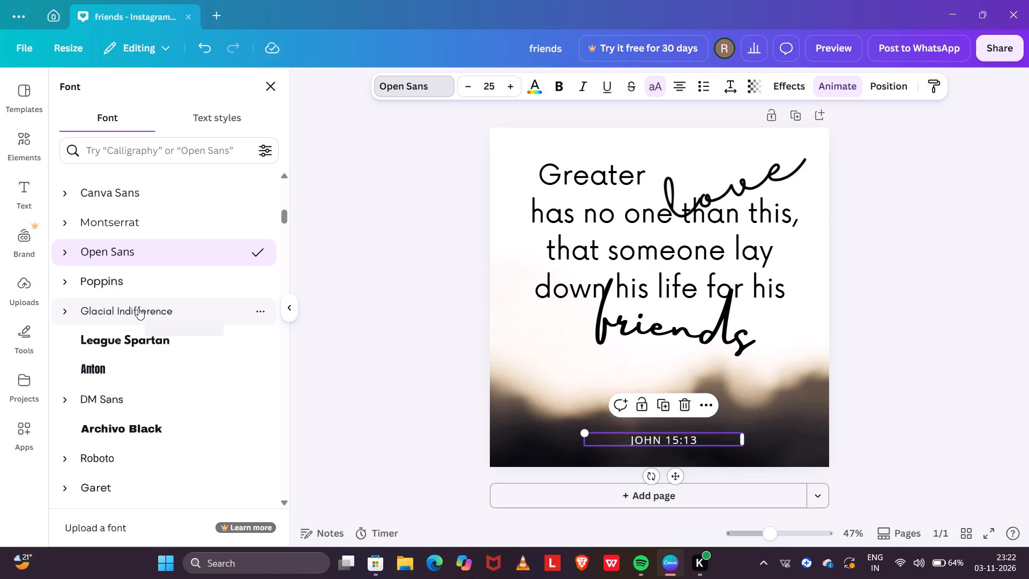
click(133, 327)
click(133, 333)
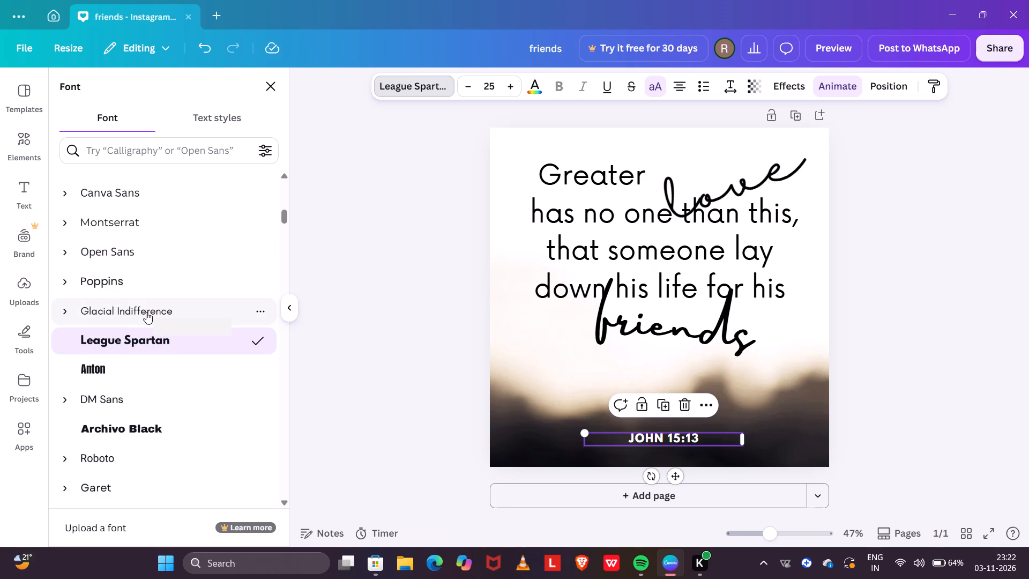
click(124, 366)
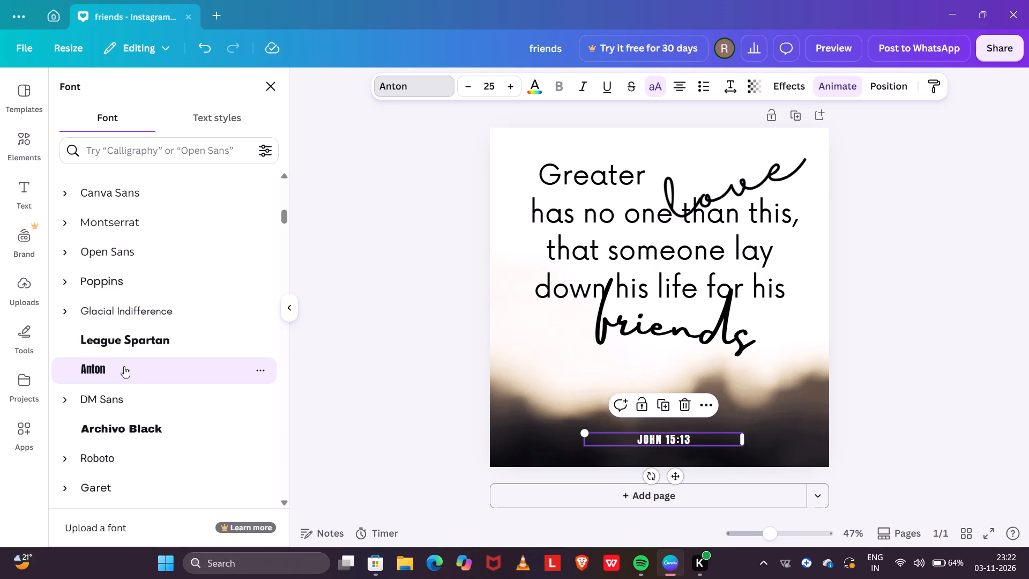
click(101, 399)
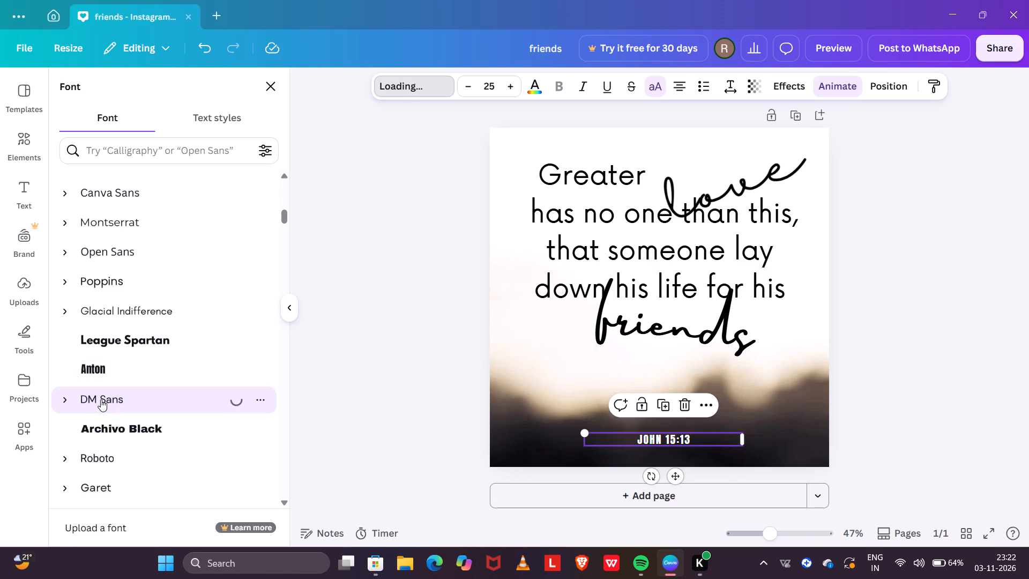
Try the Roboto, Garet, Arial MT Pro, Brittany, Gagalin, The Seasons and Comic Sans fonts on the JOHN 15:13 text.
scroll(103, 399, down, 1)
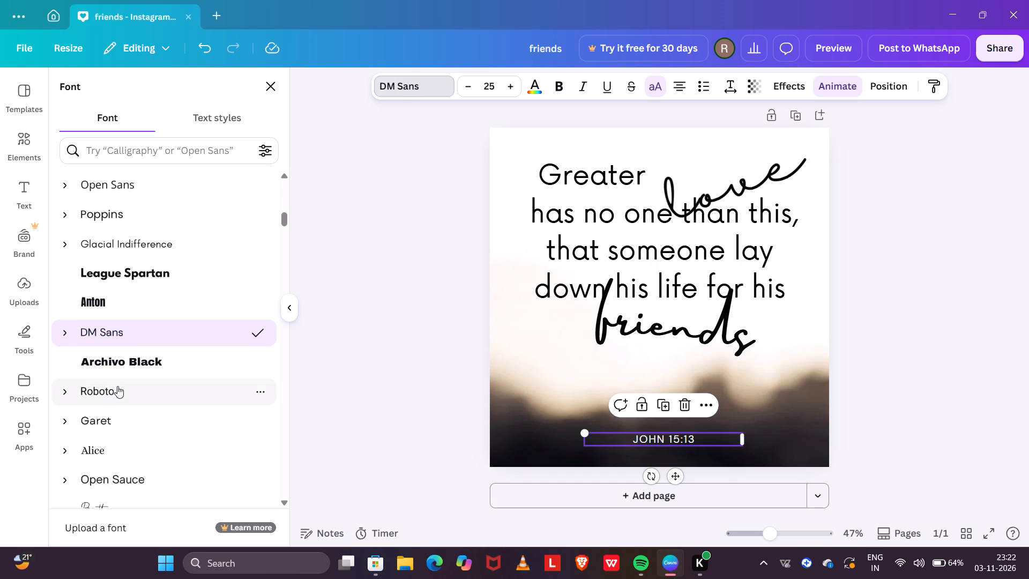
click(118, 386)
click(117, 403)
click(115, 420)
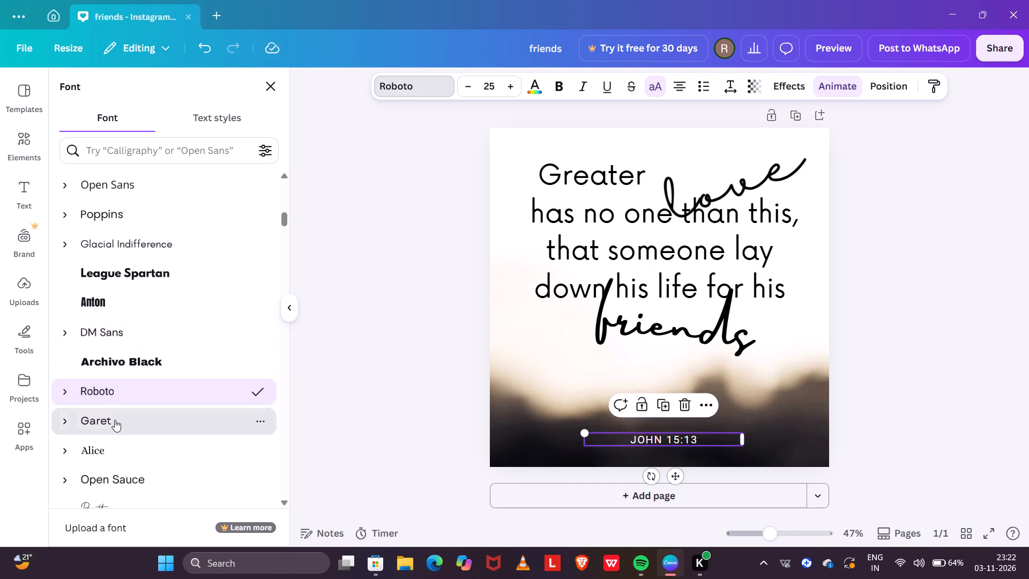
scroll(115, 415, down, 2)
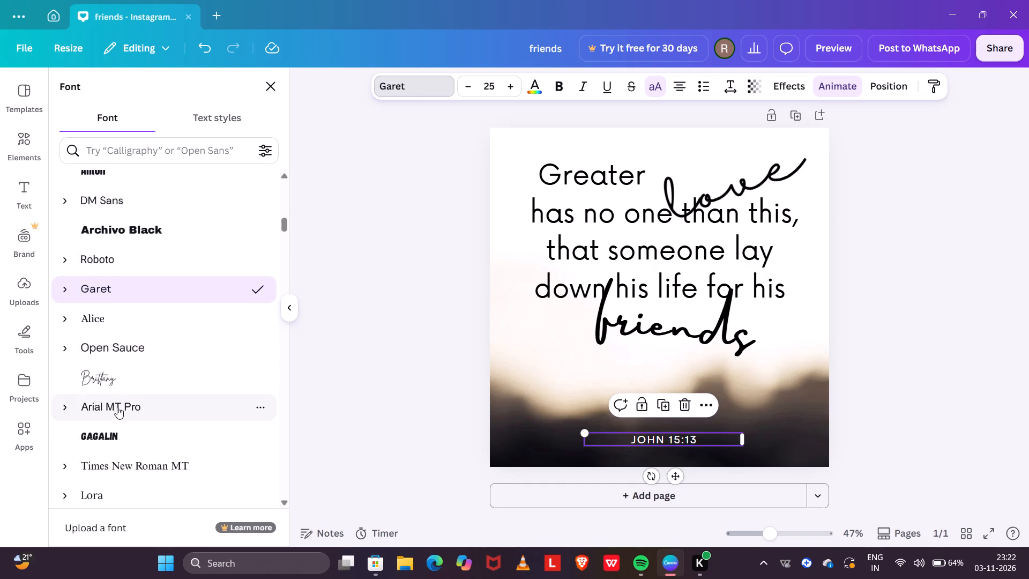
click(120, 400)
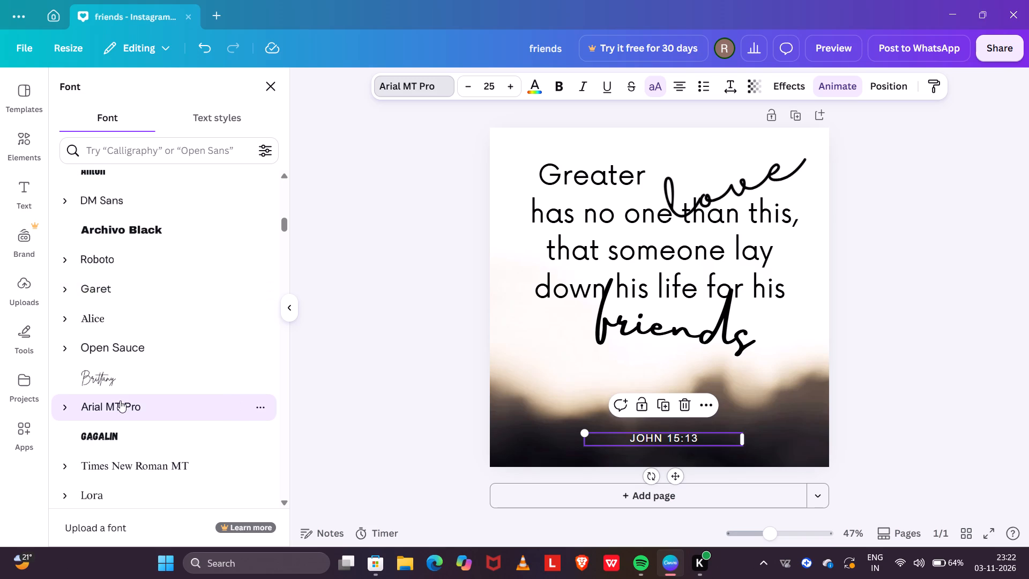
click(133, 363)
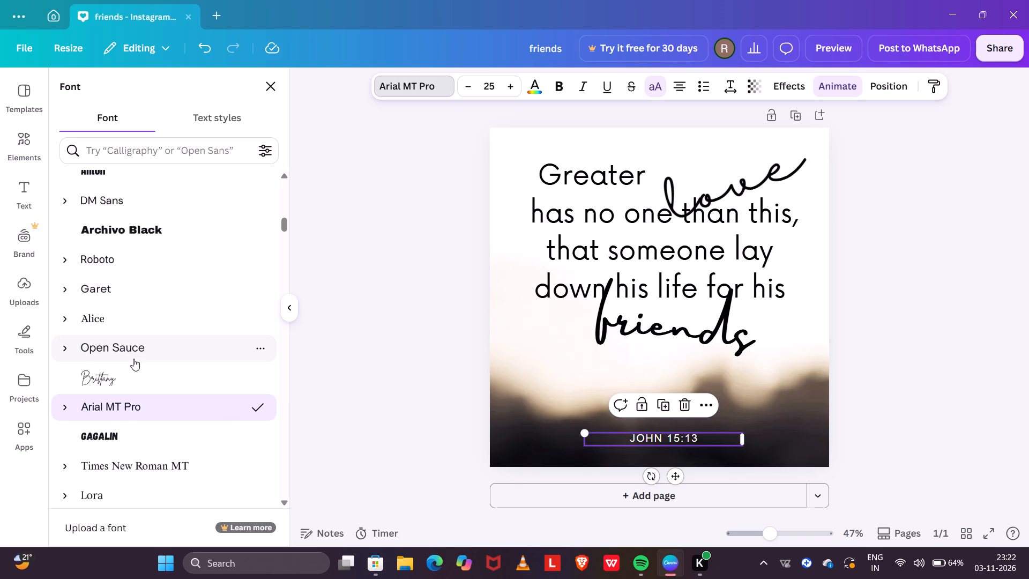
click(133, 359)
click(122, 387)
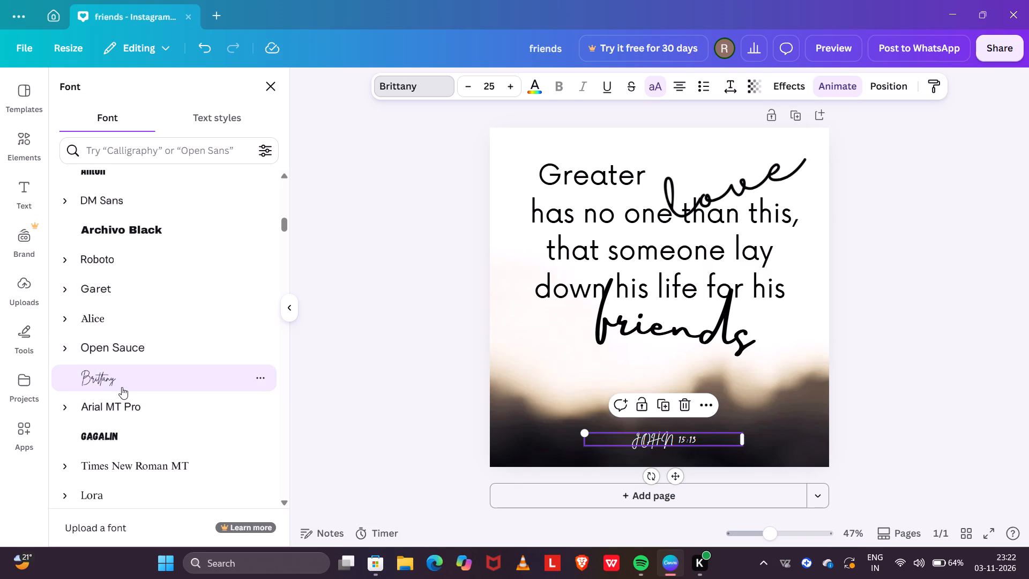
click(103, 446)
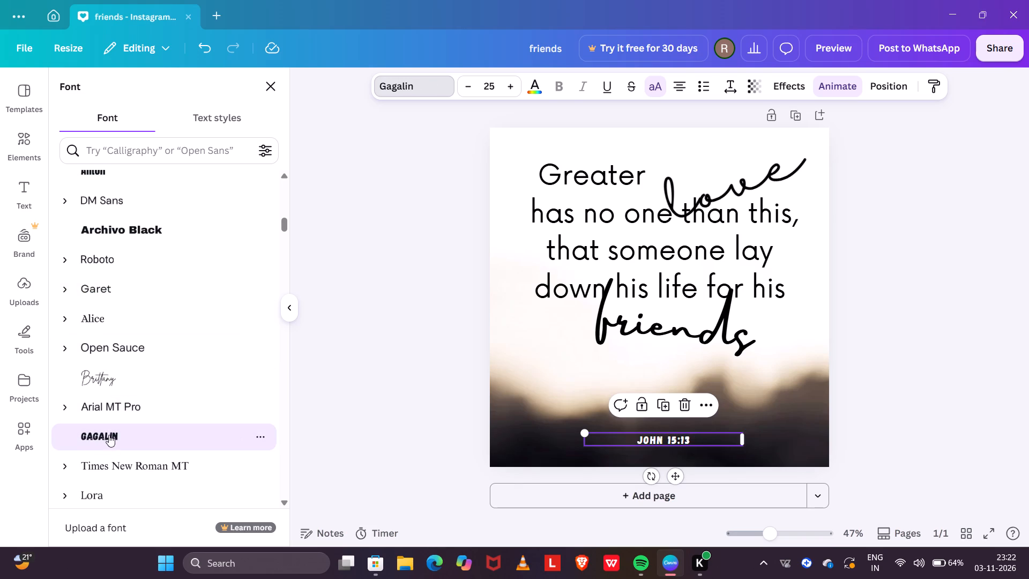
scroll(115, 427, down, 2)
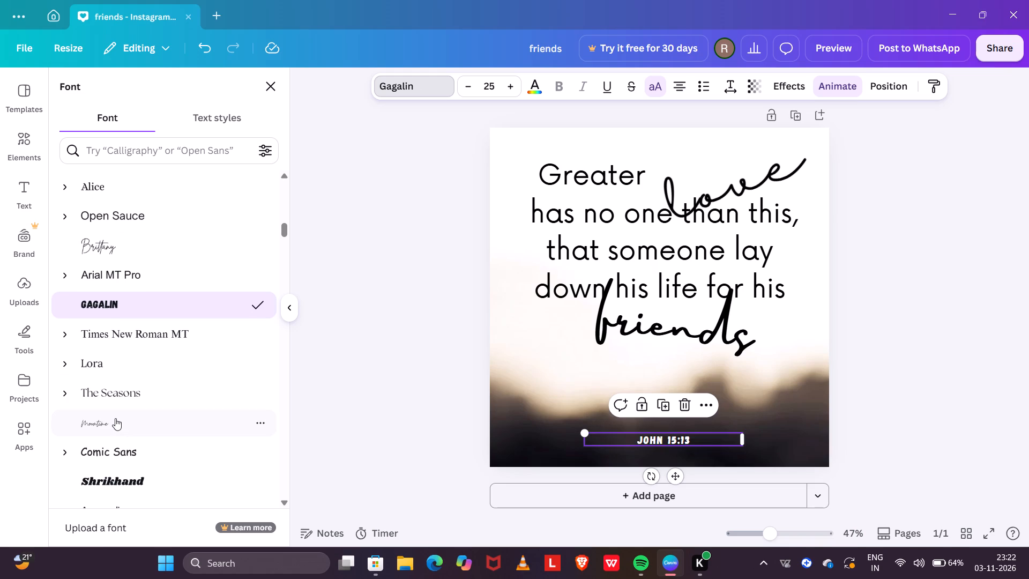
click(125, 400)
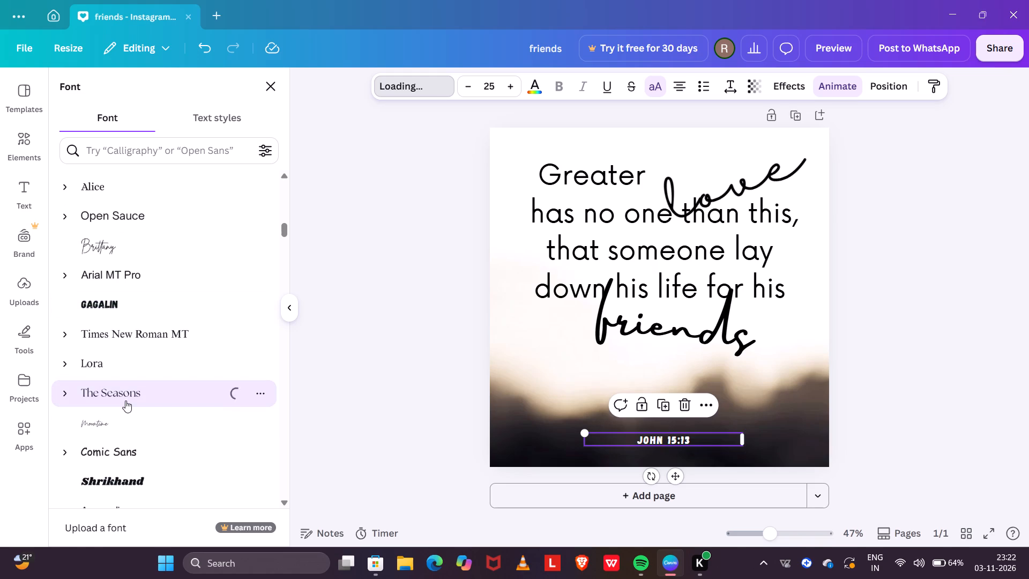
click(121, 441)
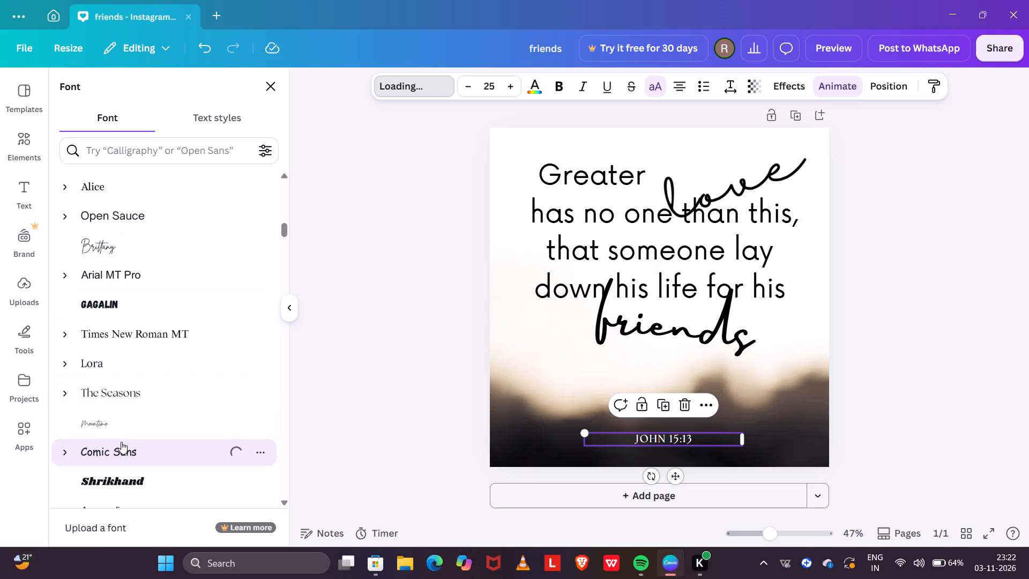
Apply the Shrikhand font to the JOHN 15:13 verse reference and deselect the text.
scroll(117, 433, down, 2)
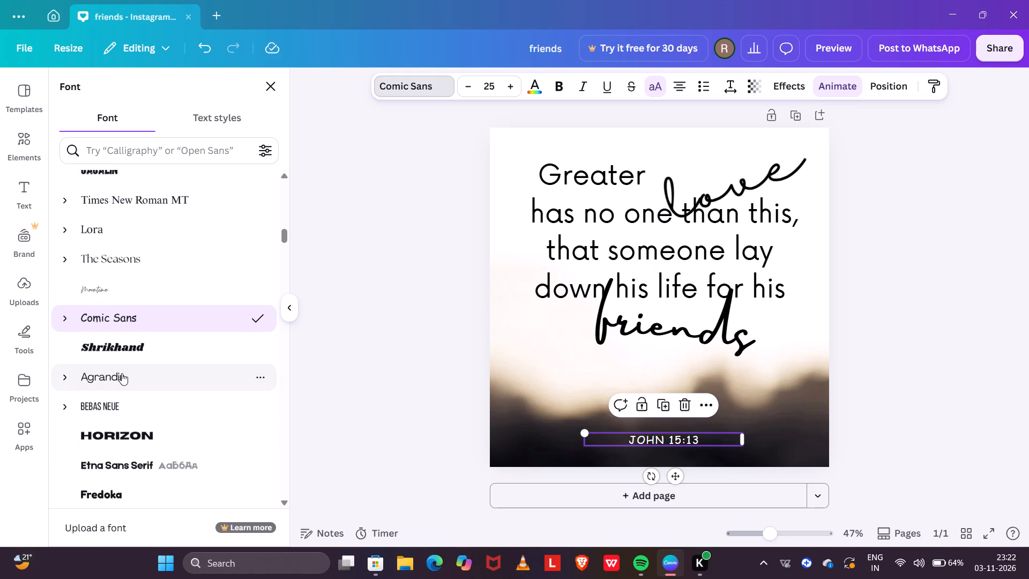
click(128, 349)
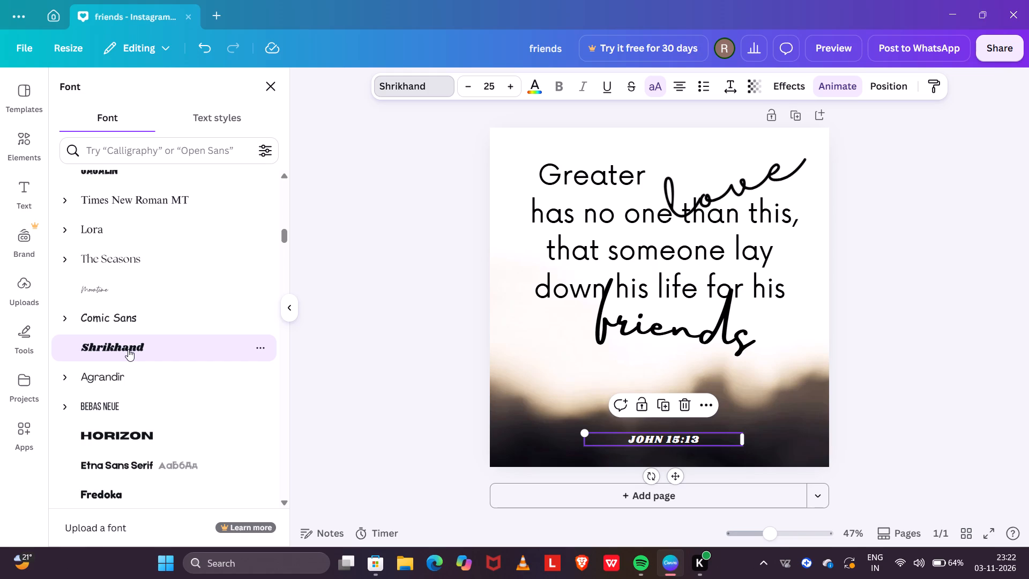
click(545, 436)
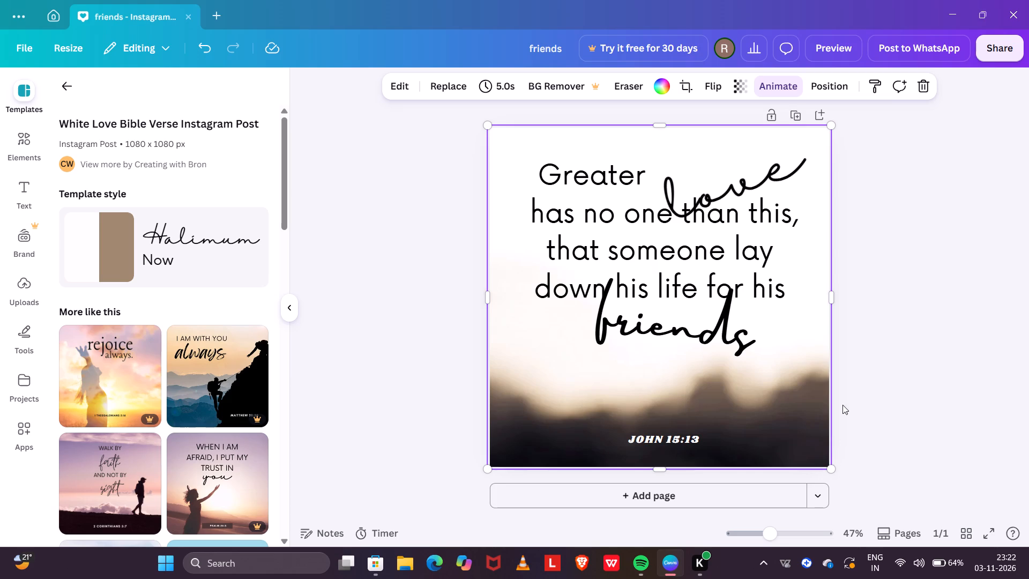
Nudge the JOHN 15:13 verse reference slightly upward, keeping its horizontal position.
drag(686, 437, 681, 429)
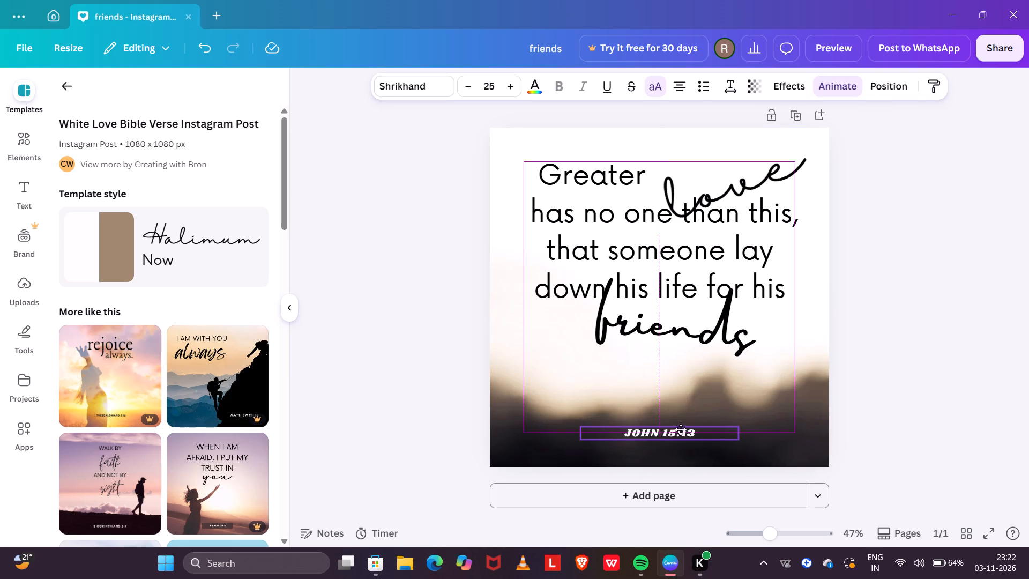
drag(681, 429, 687, 432)
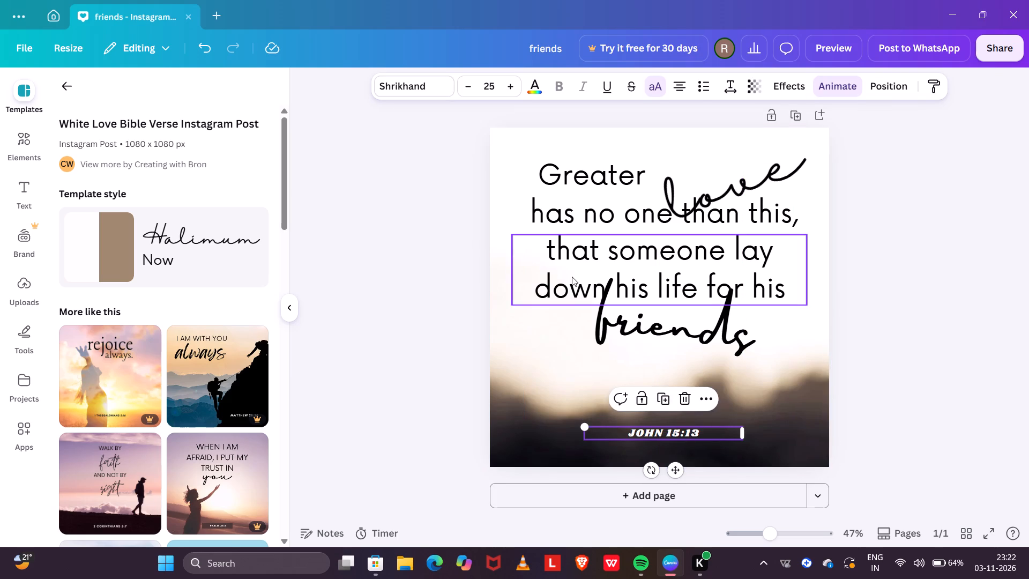
Set the font size of the JOHN 15:13 verse reference to 28 and deselect the text.
click(495, 85)
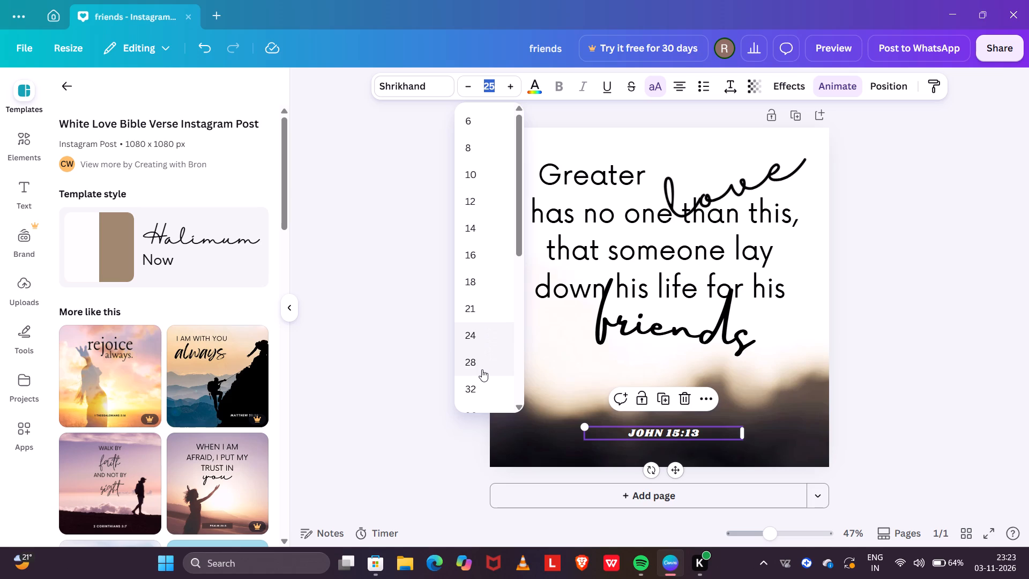
click(482, 369)
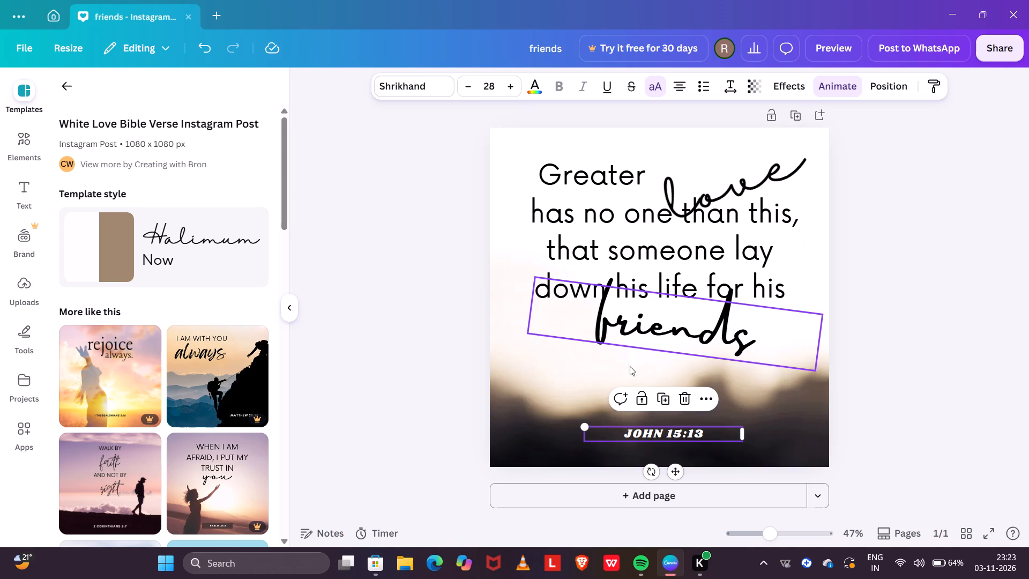
click(617, 374)
click(570, 412)
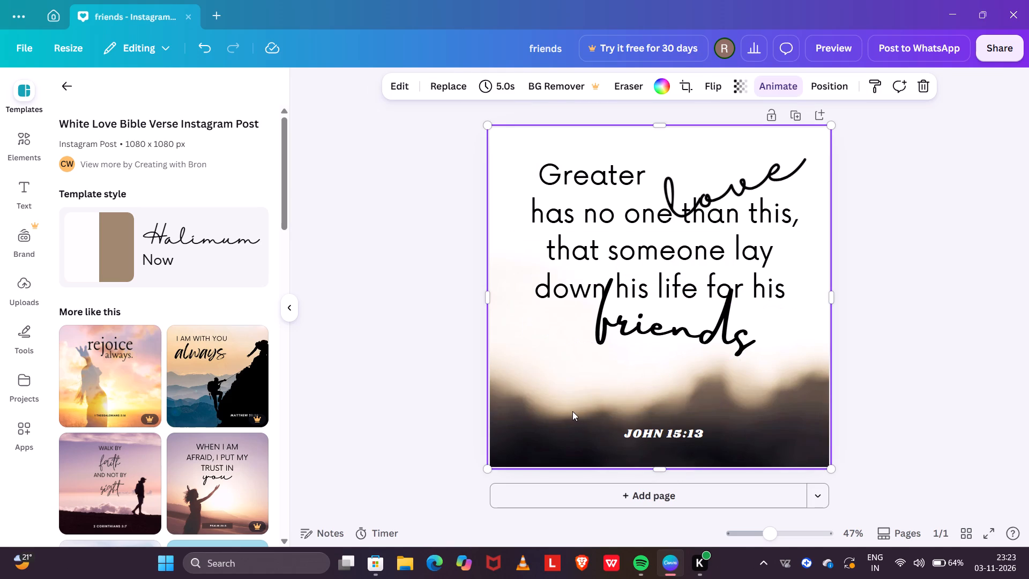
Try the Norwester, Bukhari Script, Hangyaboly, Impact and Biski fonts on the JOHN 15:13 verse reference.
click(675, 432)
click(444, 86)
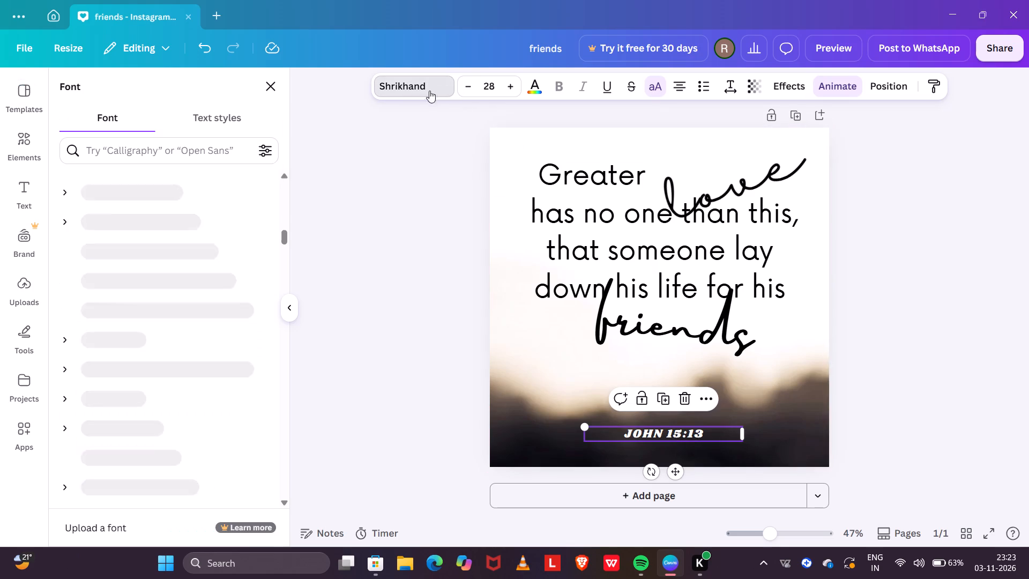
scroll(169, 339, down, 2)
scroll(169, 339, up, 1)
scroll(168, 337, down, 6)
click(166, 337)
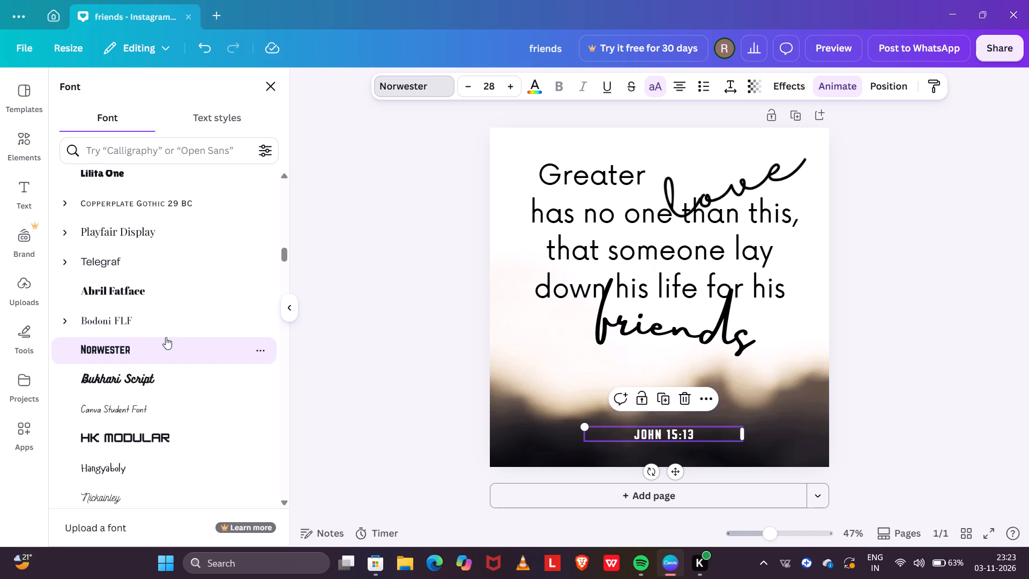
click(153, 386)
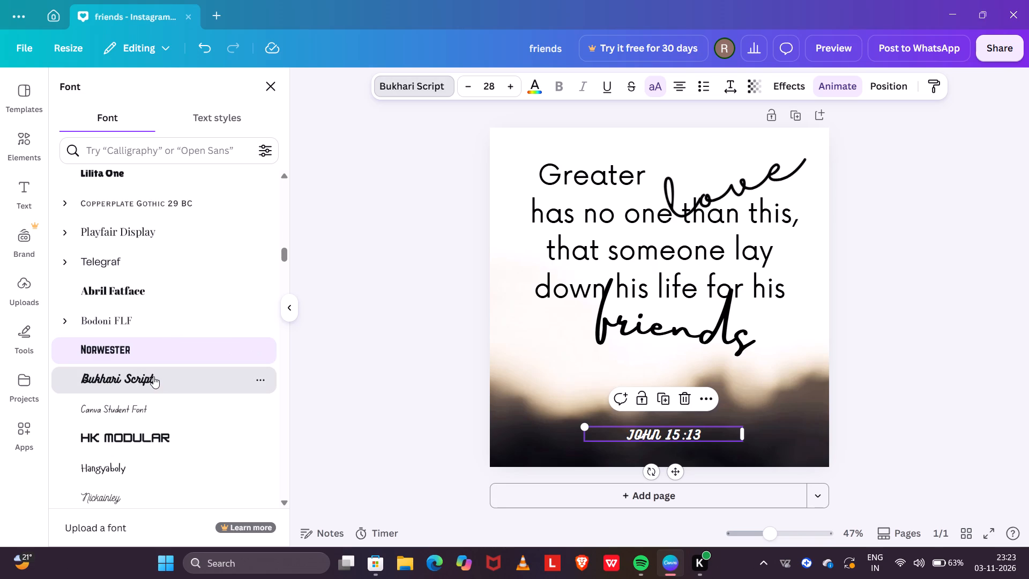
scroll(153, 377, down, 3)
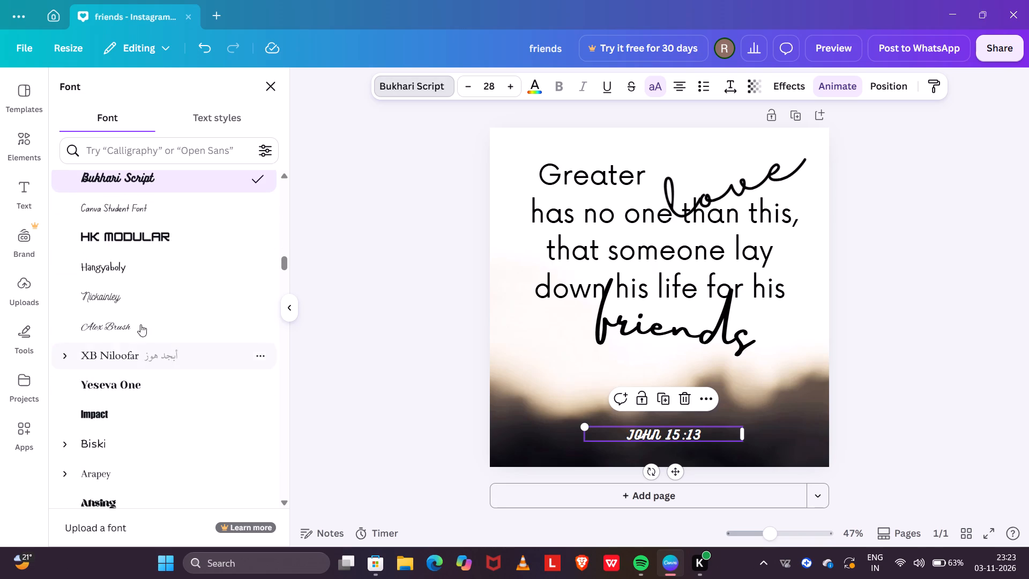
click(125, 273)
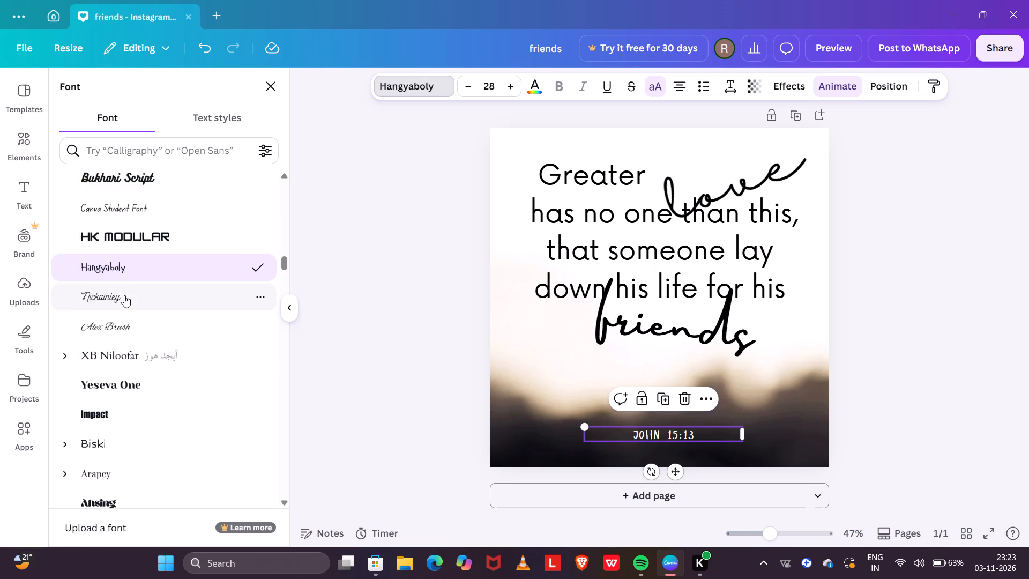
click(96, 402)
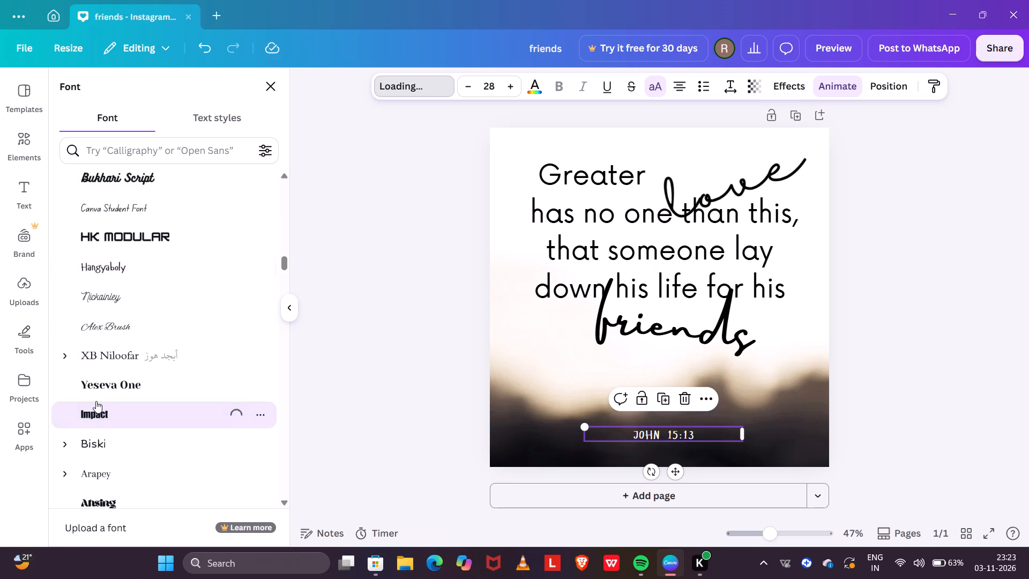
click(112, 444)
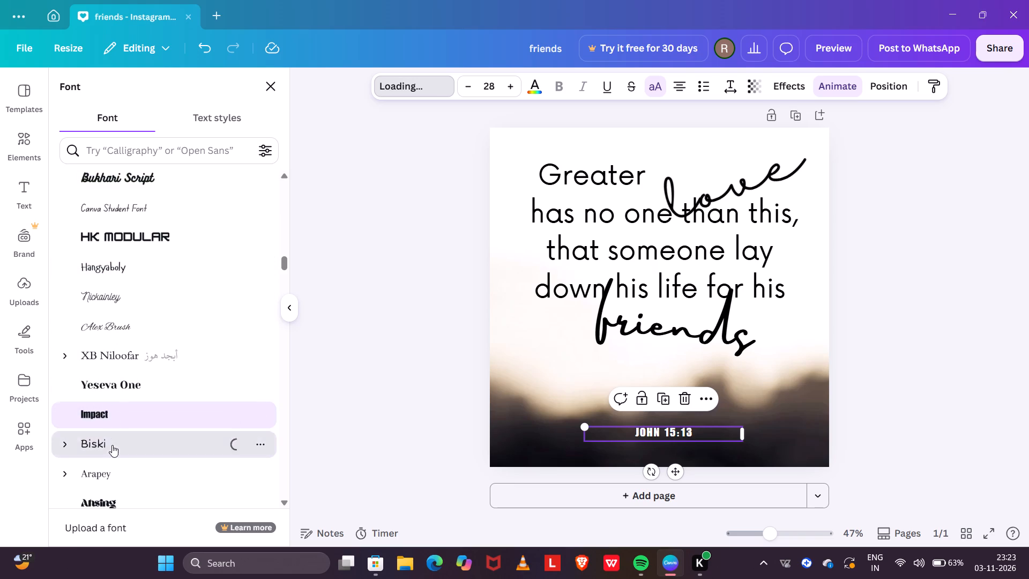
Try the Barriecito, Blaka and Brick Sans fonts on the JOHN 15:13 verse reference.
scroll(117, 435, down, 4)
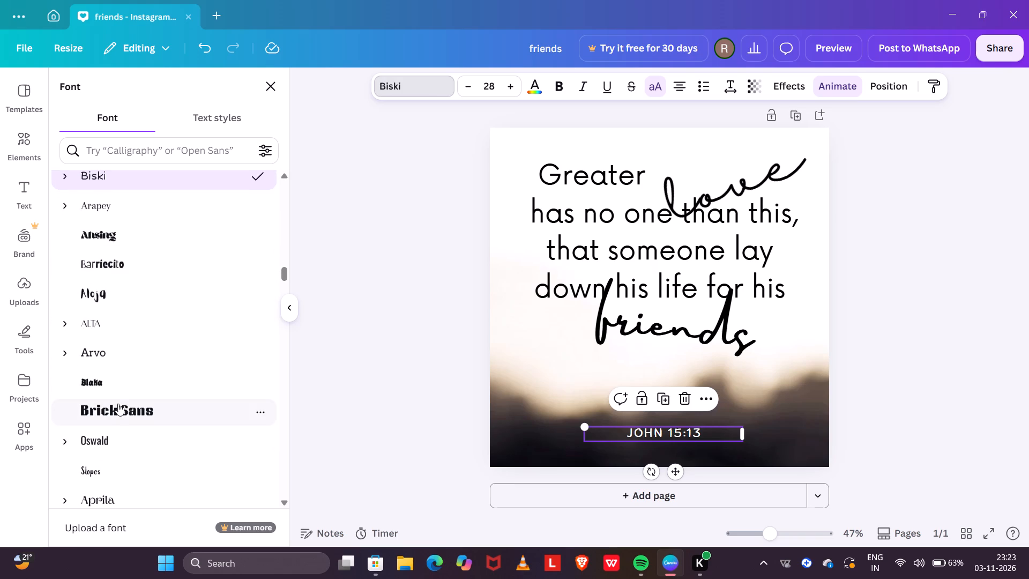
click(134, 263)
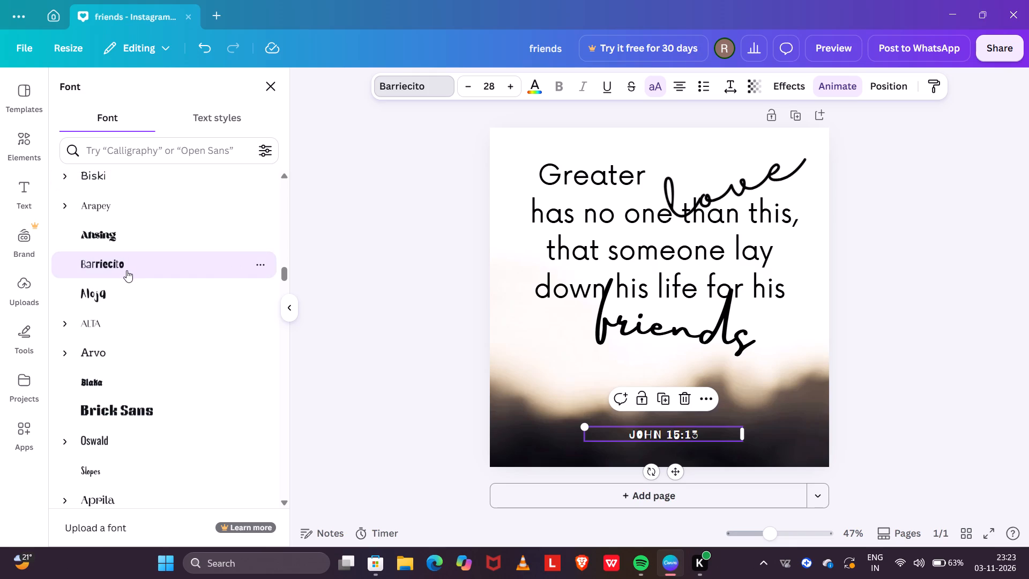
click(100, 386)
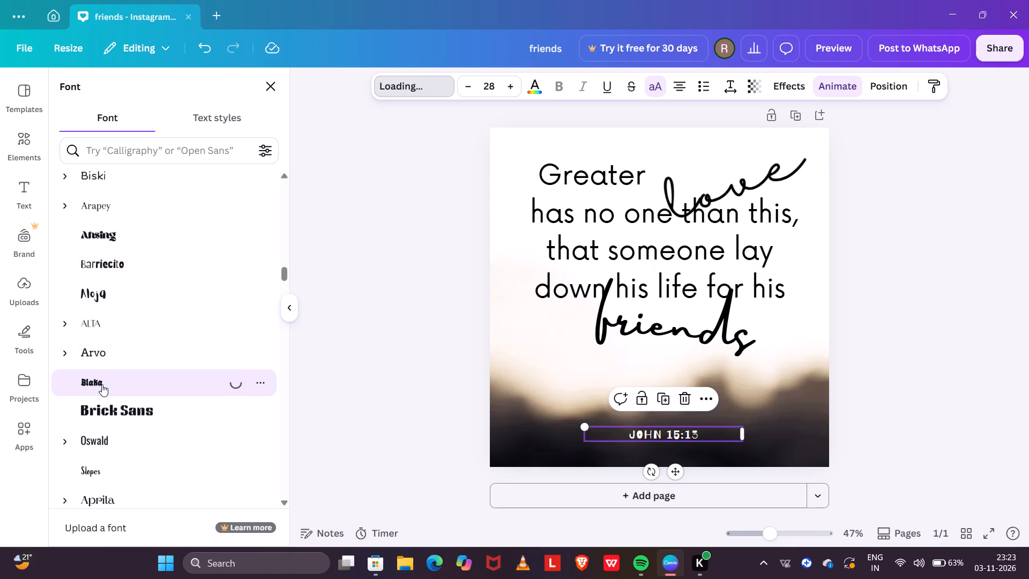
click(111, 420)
Apply the Lazydog font to the JOHN 15:13 verse reference.
scroll(101, 365, down, 2)
scroll(103, 363, up, 1)
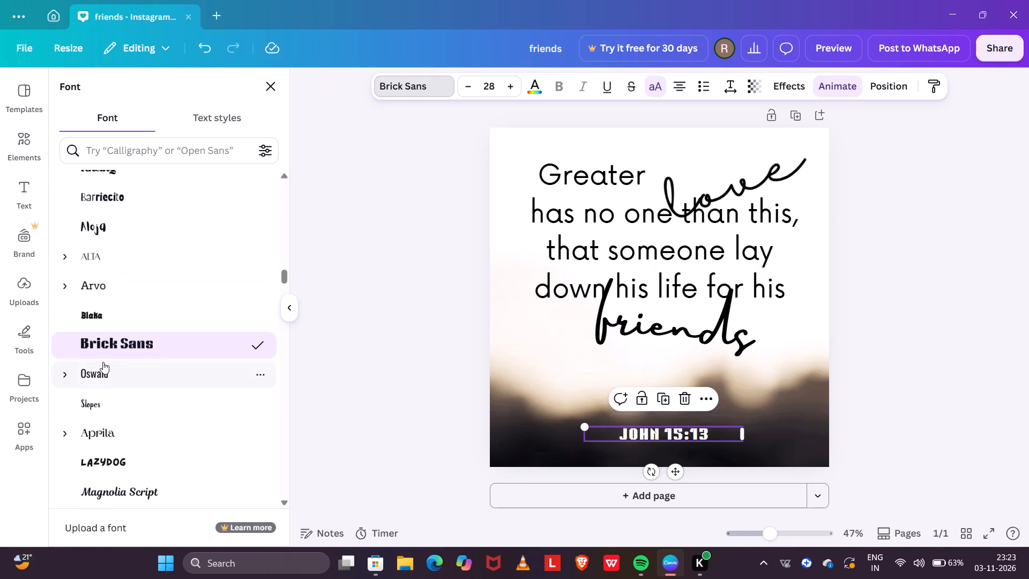
scroll(116, 393, down, 2)
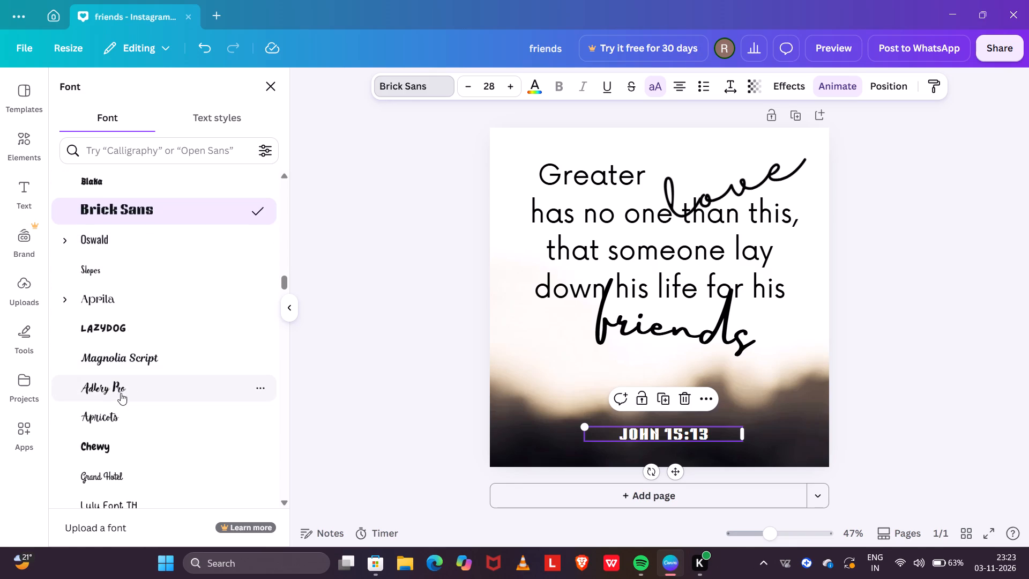
click(159, 337)
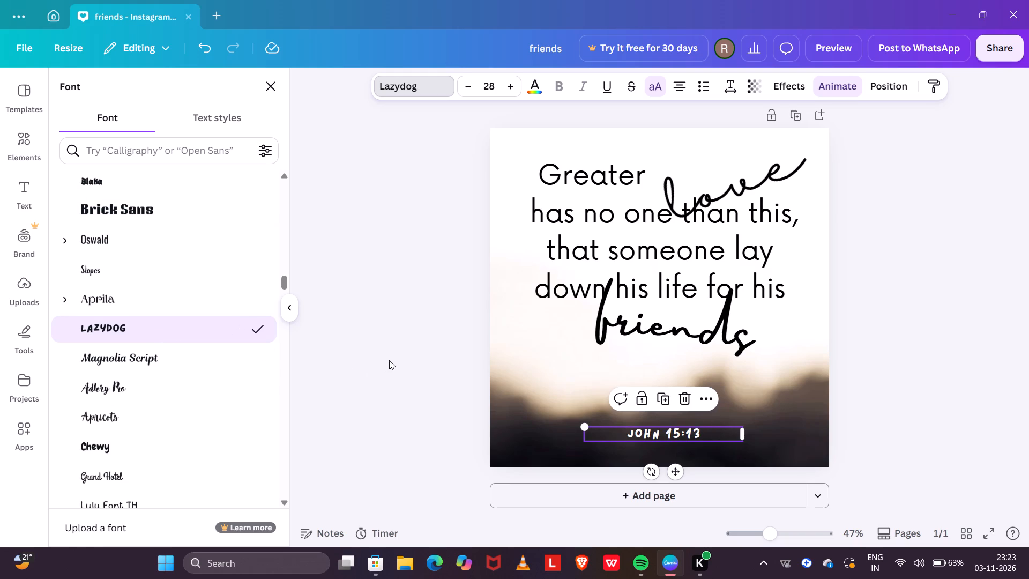
Increase the font size of the JOHN 15:13 verse reference to 38 and deselect the text.
click(511, 87)
double_click(511, 87)
triple_click(511, 87)
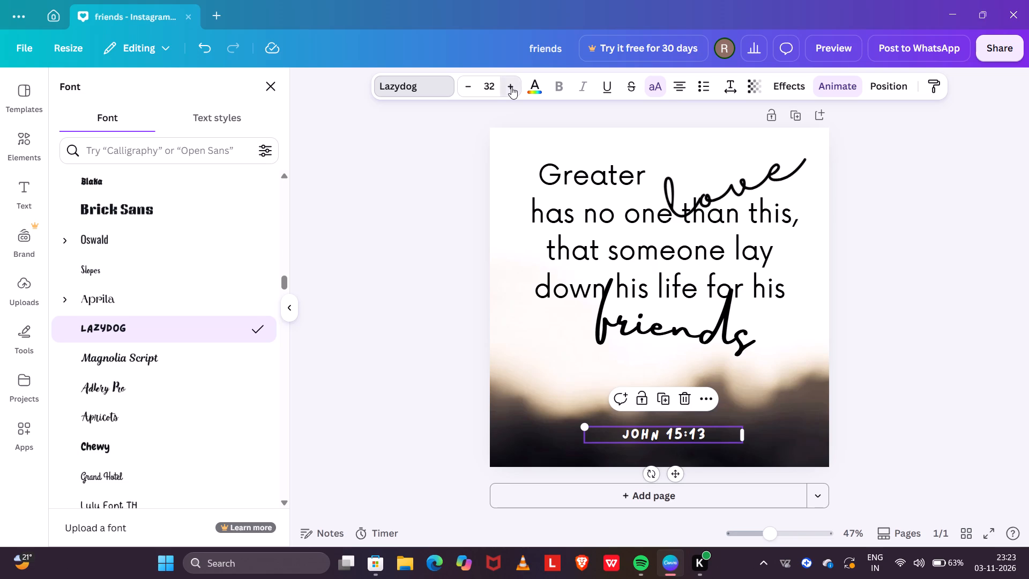
triple_click(511, 87)
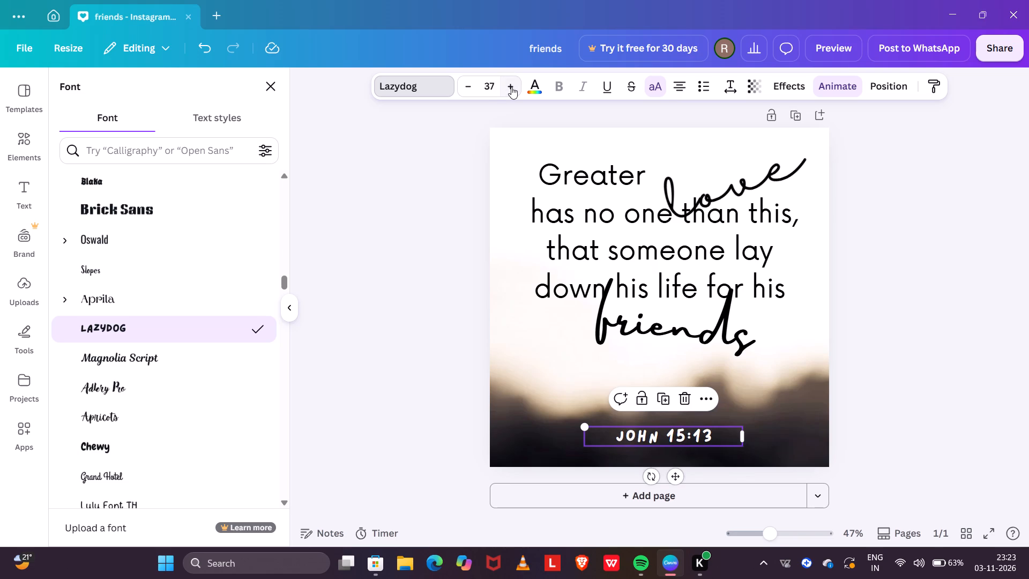
click(511, 87)
click(536, 426)
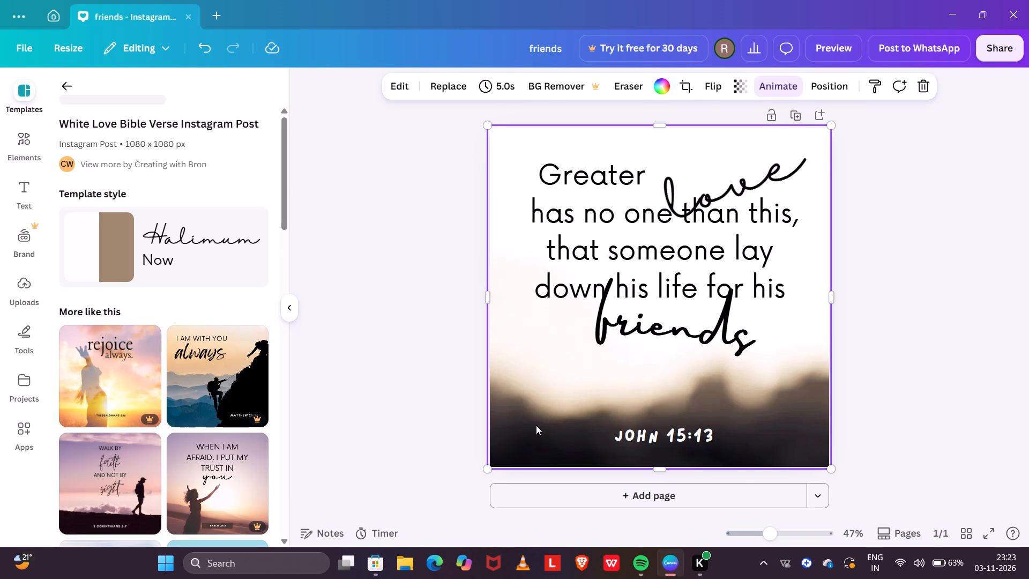
Nudge the JOHN 15:13 verse reference slightly upward, centre it horizontally on the page, and deselect it.
drag(648, 433, 645, 428)
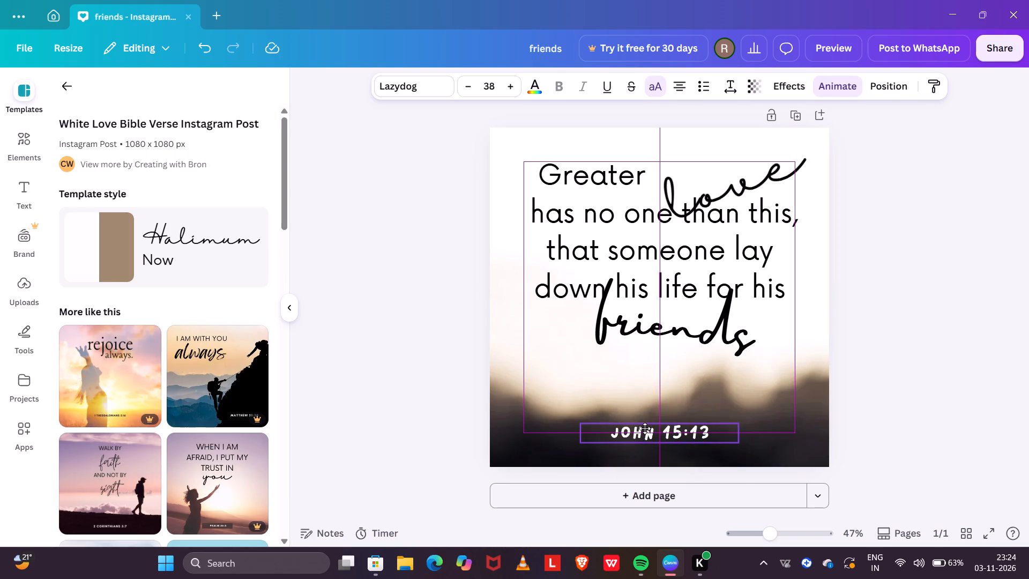
drag(645, 428, 642, 427)
drag(642, 427, 637, 427)
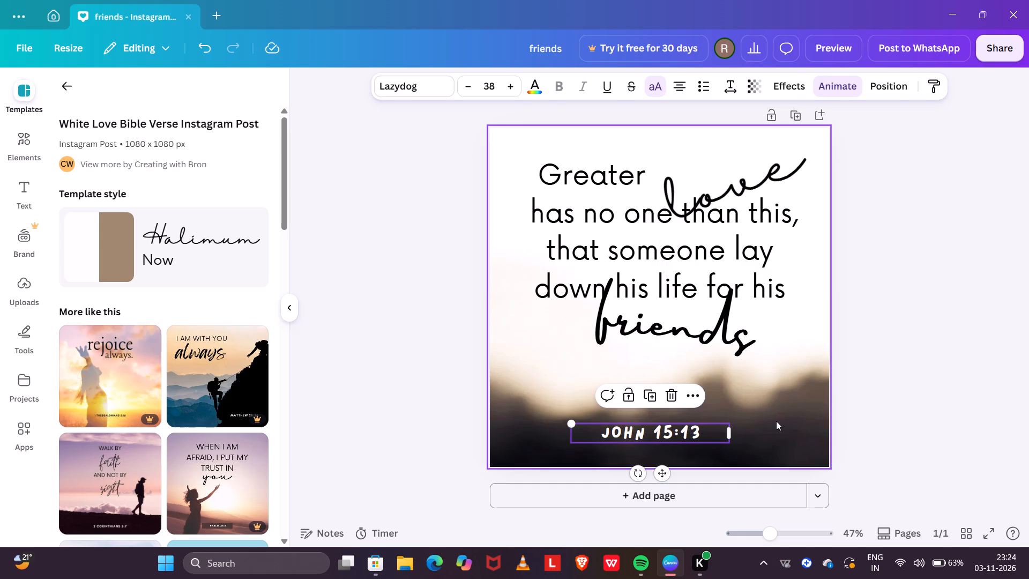
click(777, 421)
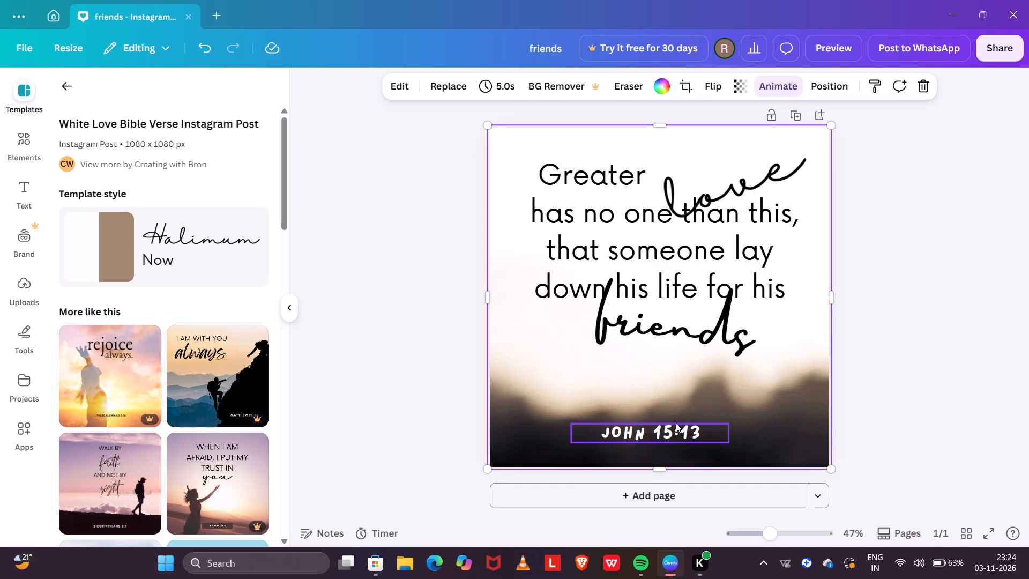
click(665, 431)
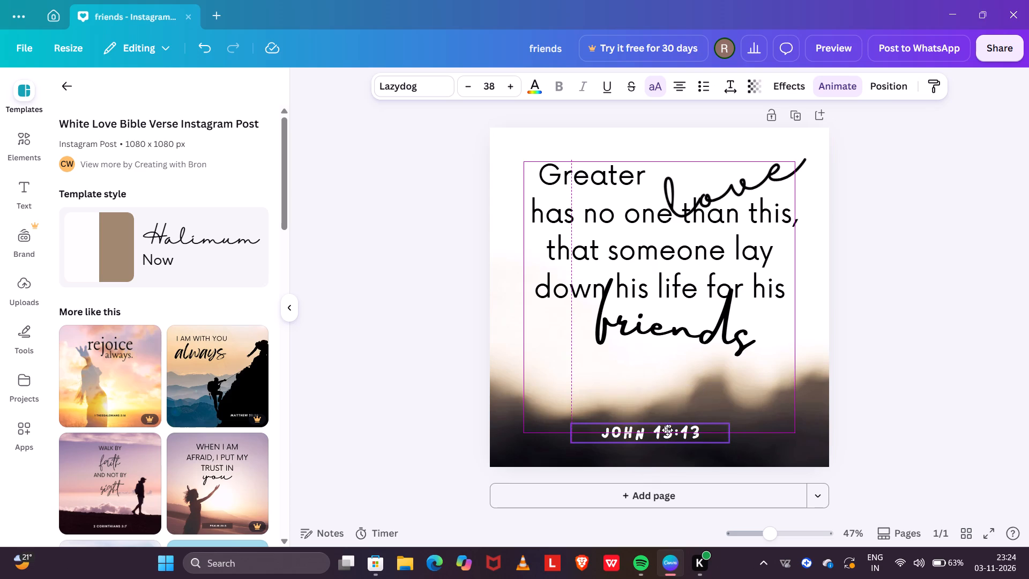
drag(666, 433, 673, 433)
click(767, 436)
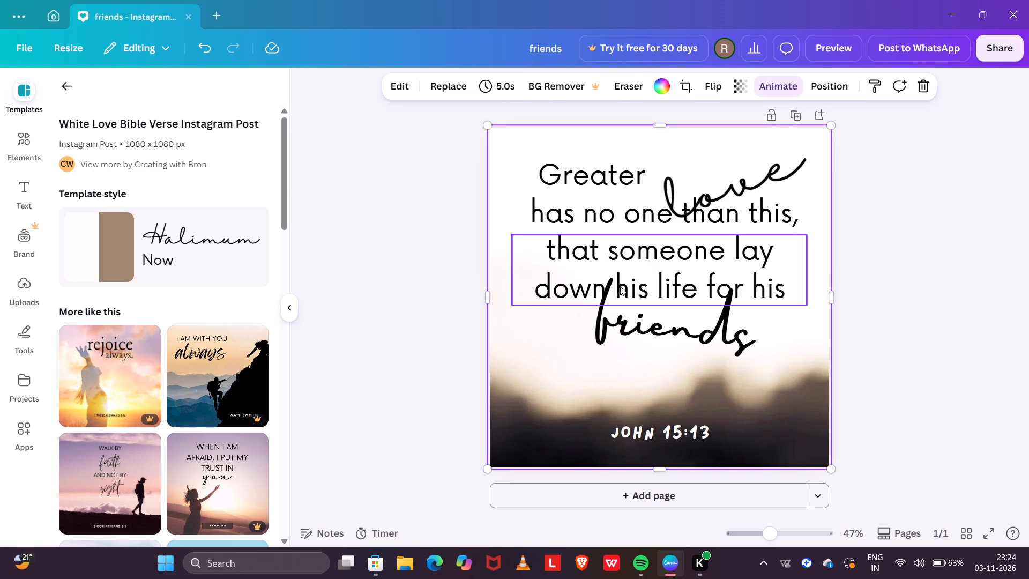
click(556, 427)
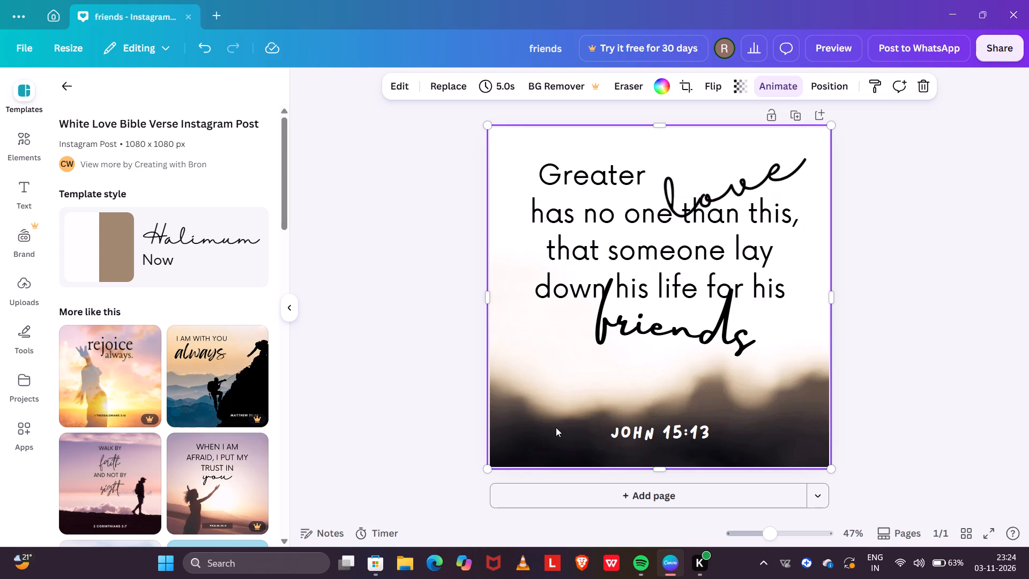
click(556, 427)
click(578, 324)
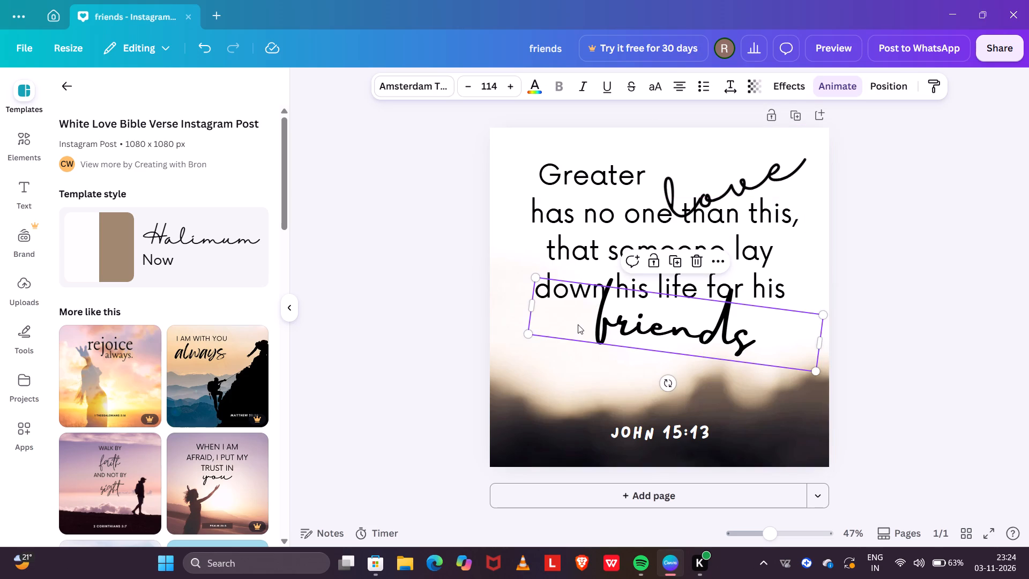
Try the Glow and Drop text effects on the "has no one than this," line, then apply the Echo effect to it.
click(653, 448)
click(651, 434)
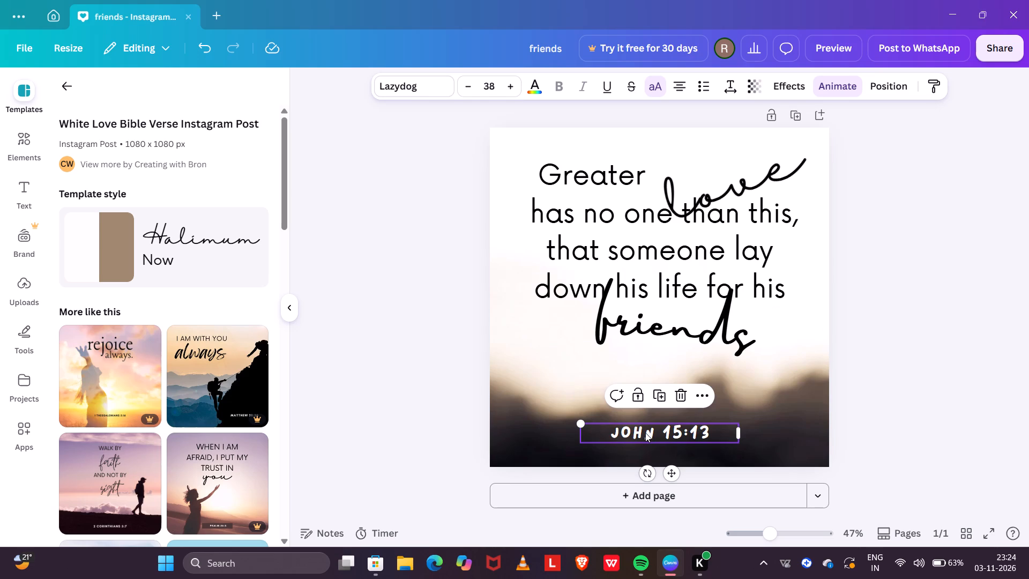
click(783, 86)
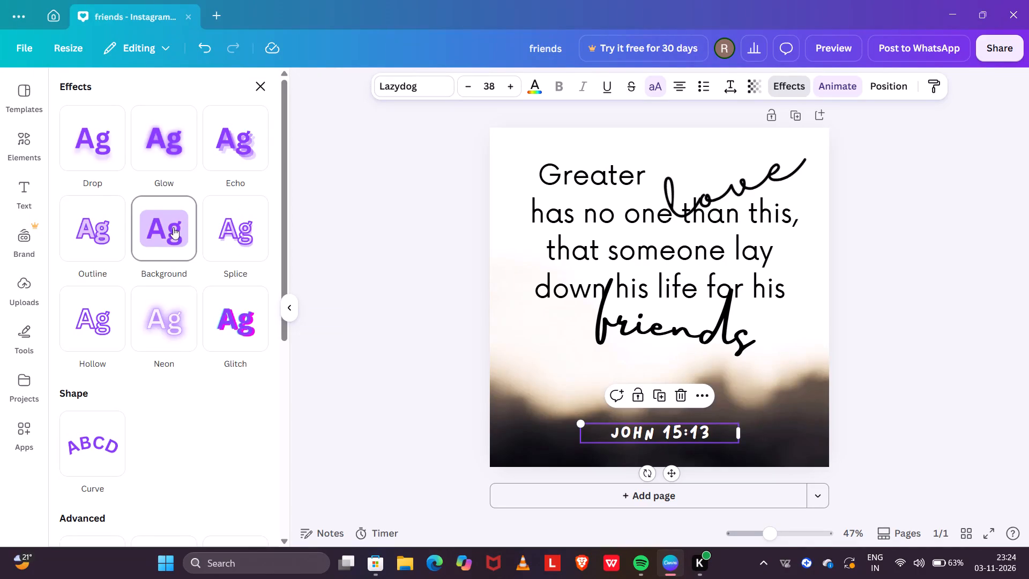
click(582, 251)
click(625, 322)
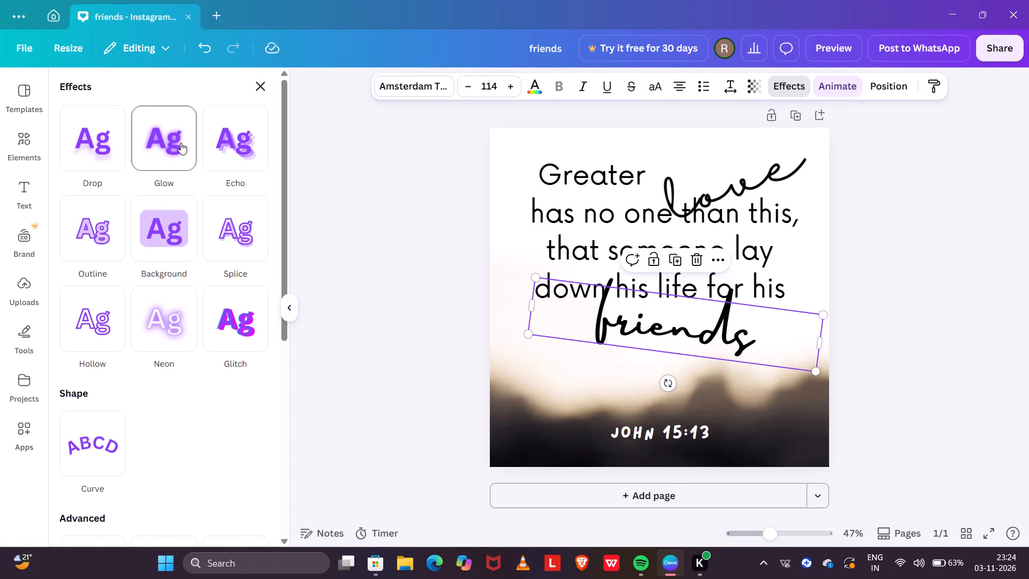
click(562, 202)
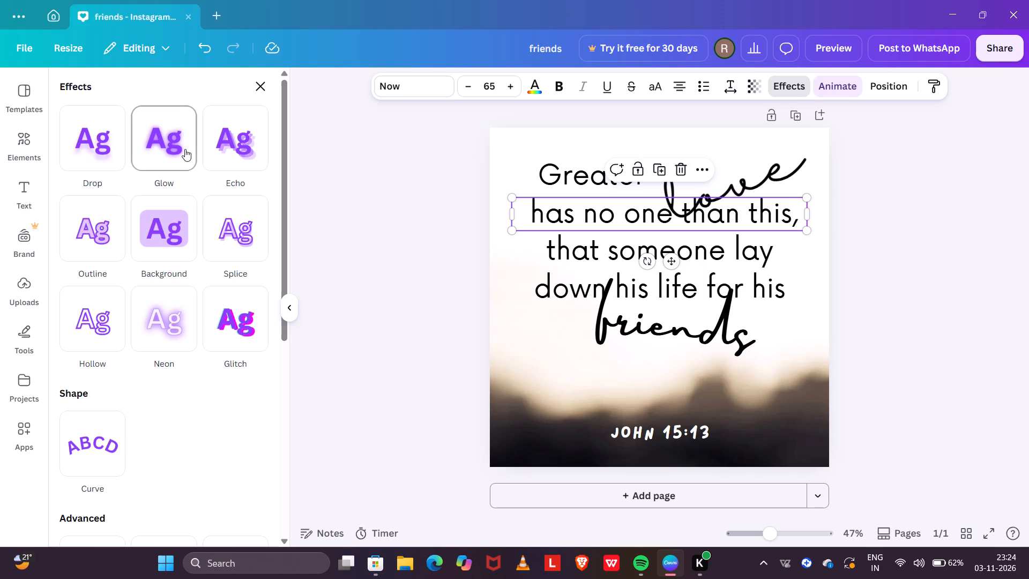
click(185, 149)
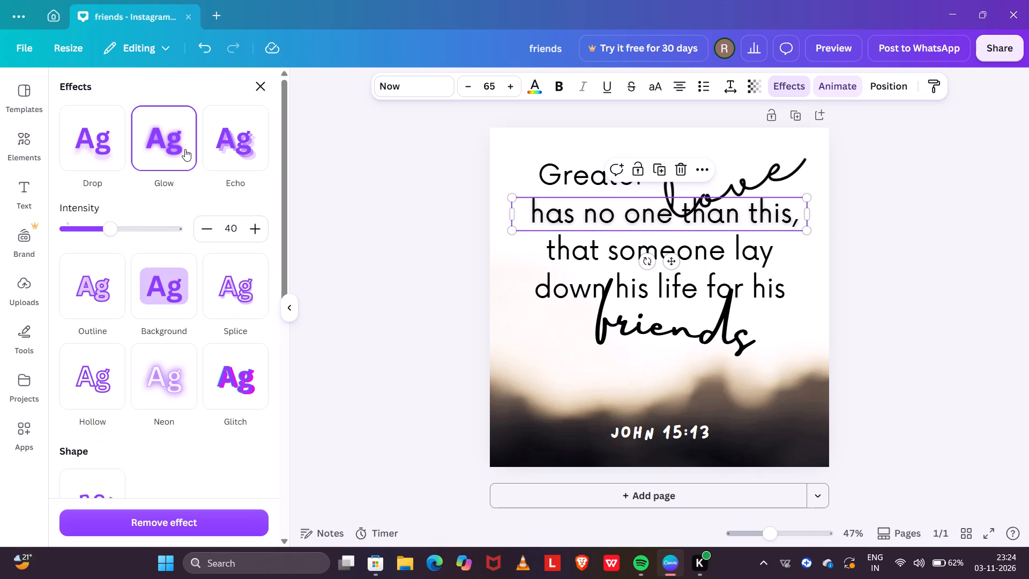
click(96, 156)
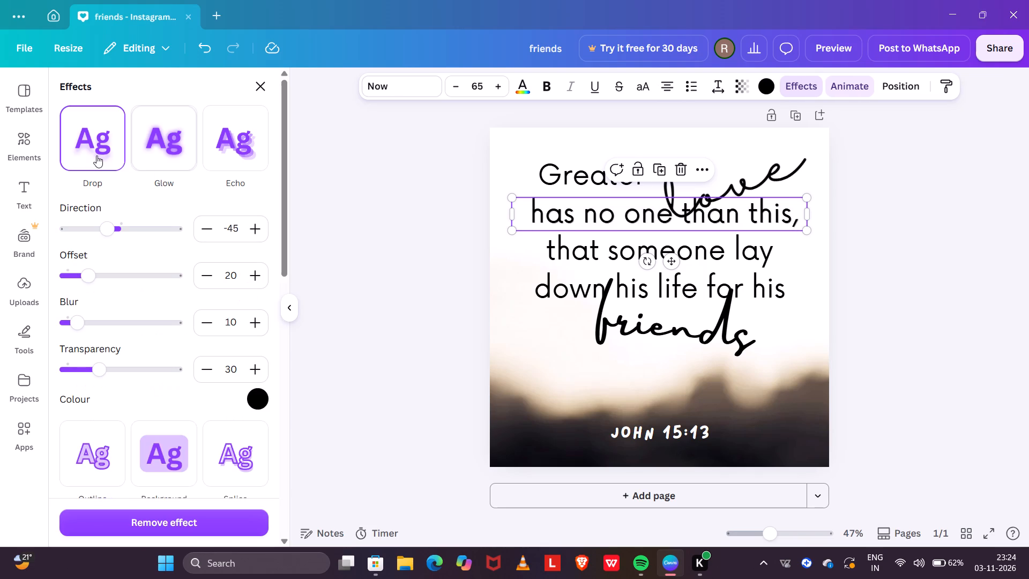
click(165, 161)
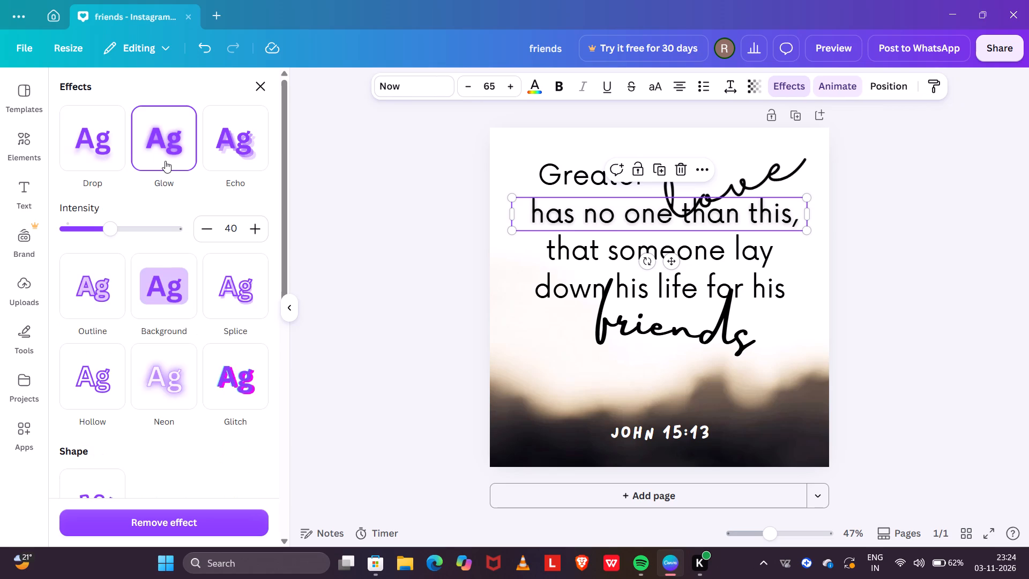
click(233, 165)
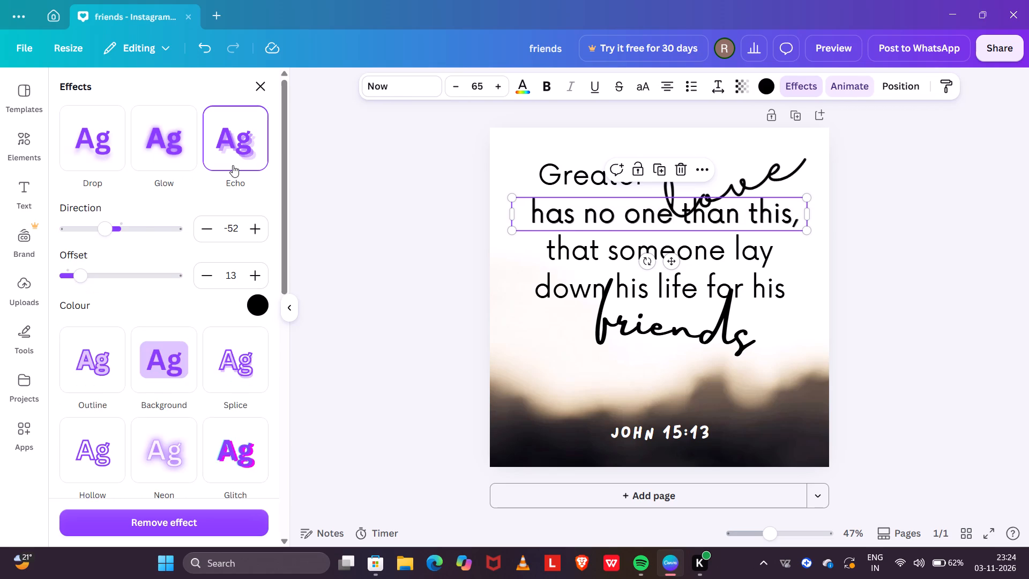
click(173, 164)
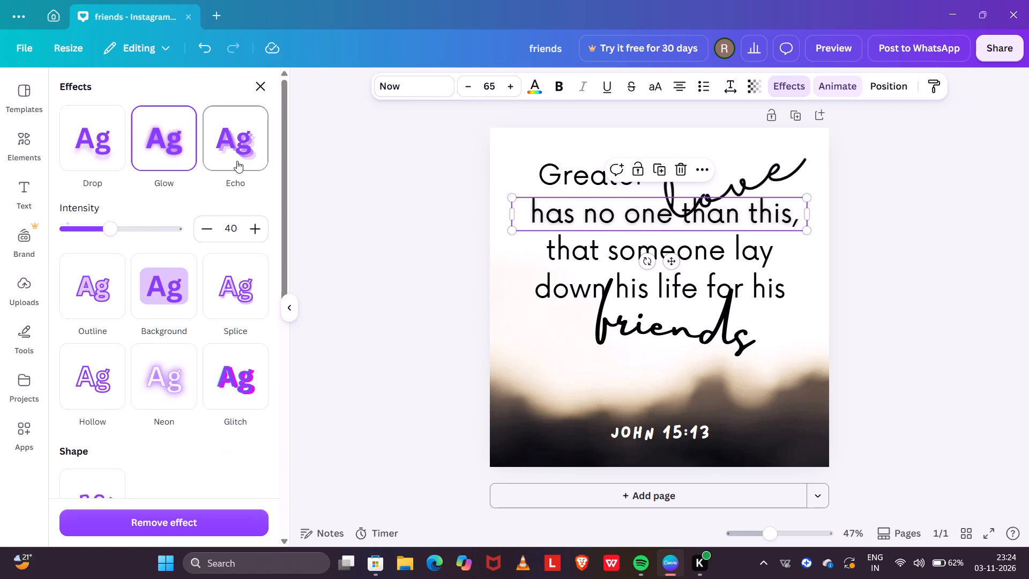
click(237, 161)
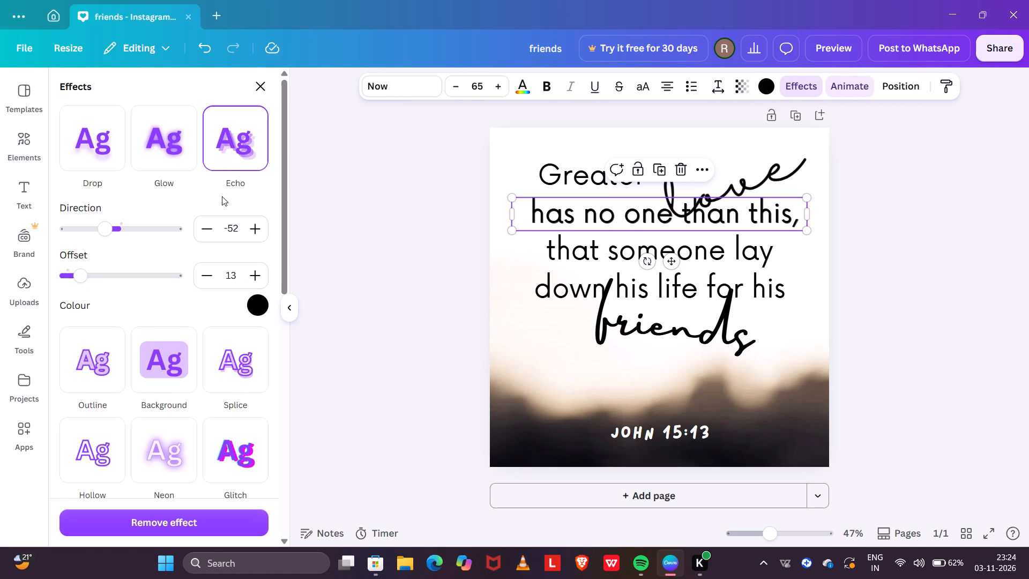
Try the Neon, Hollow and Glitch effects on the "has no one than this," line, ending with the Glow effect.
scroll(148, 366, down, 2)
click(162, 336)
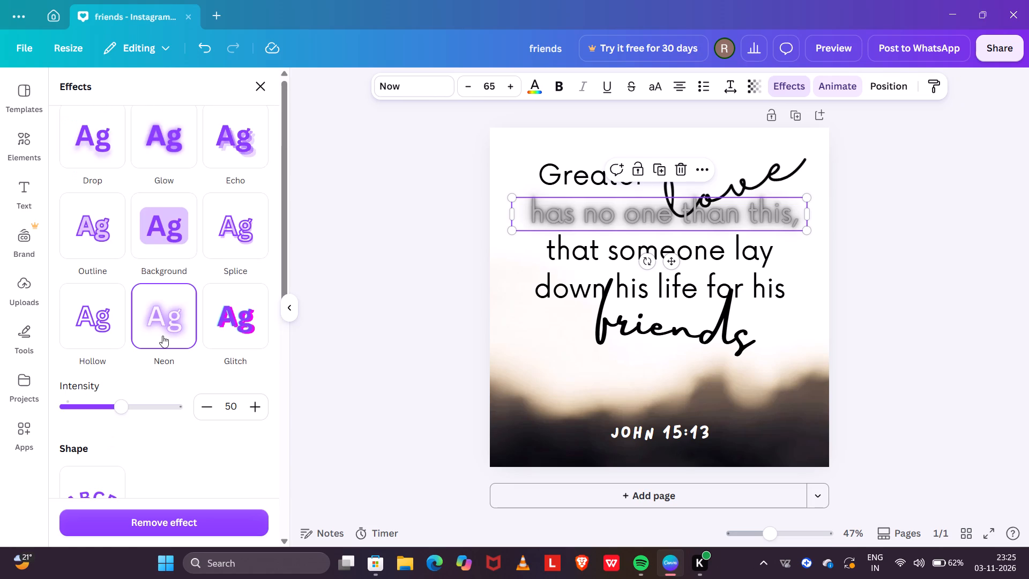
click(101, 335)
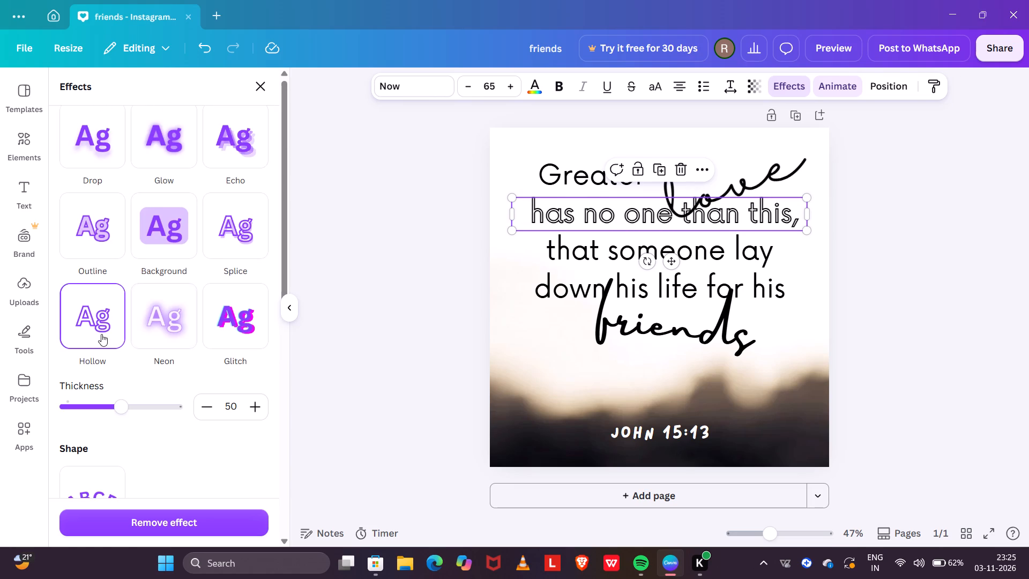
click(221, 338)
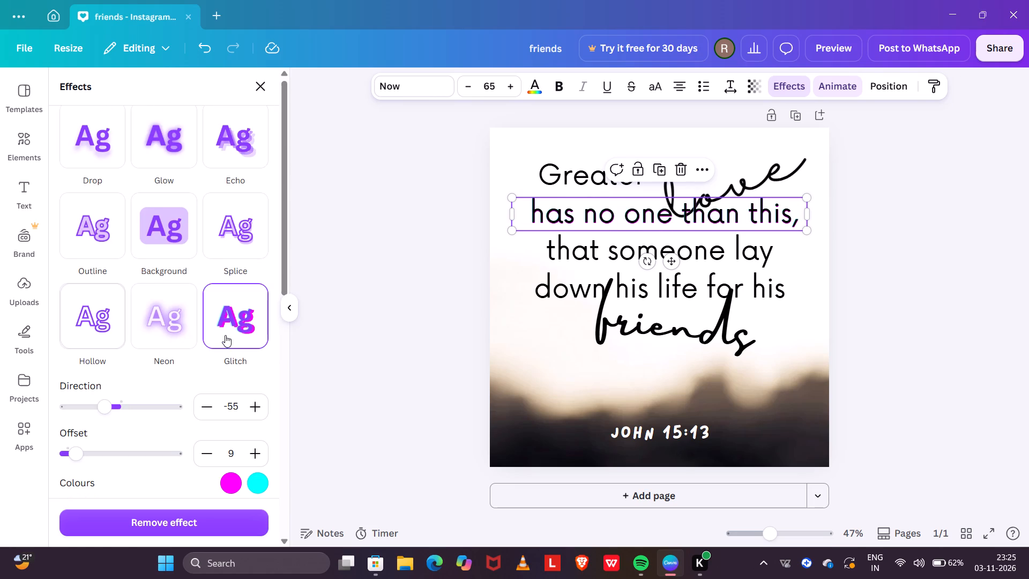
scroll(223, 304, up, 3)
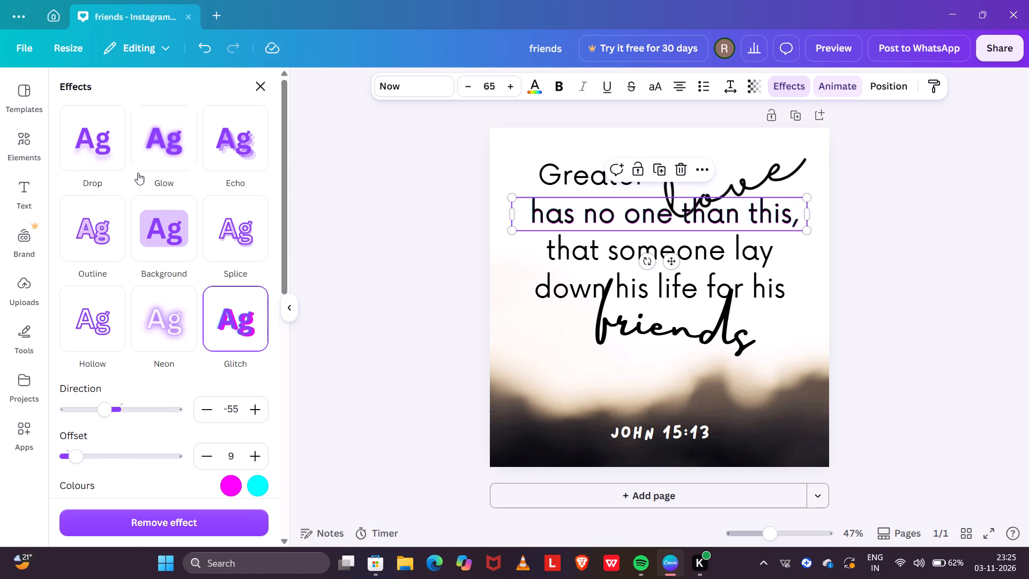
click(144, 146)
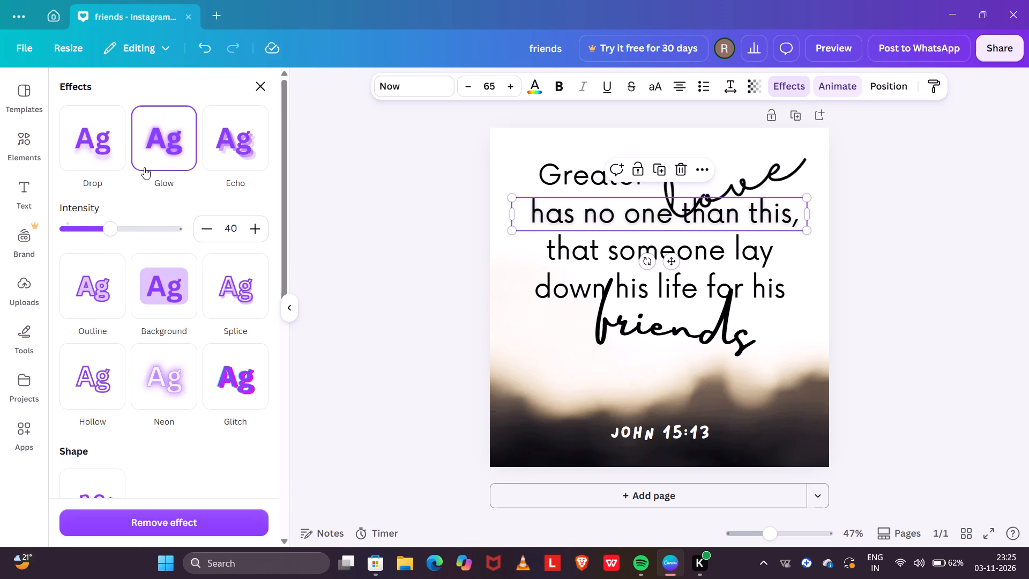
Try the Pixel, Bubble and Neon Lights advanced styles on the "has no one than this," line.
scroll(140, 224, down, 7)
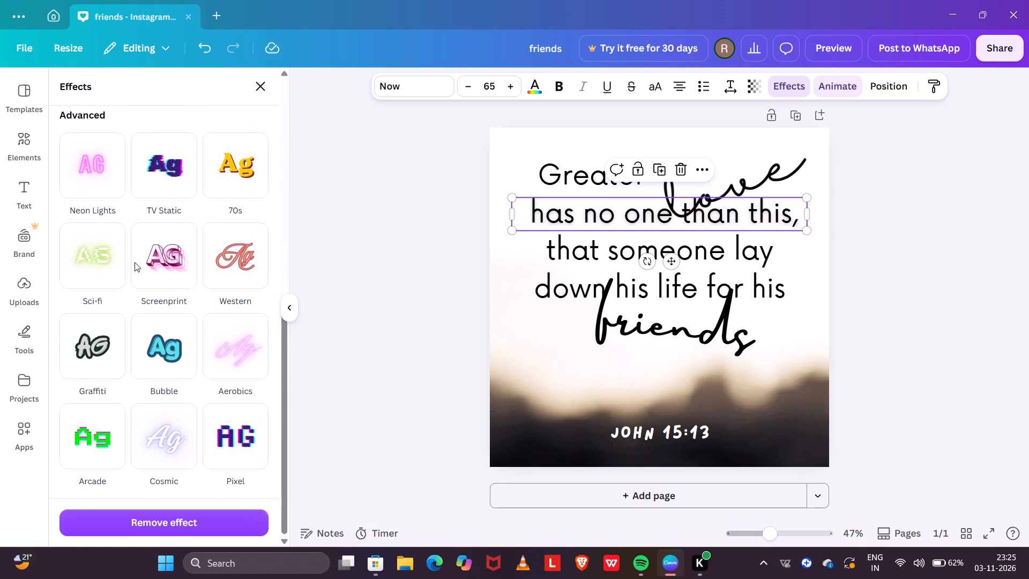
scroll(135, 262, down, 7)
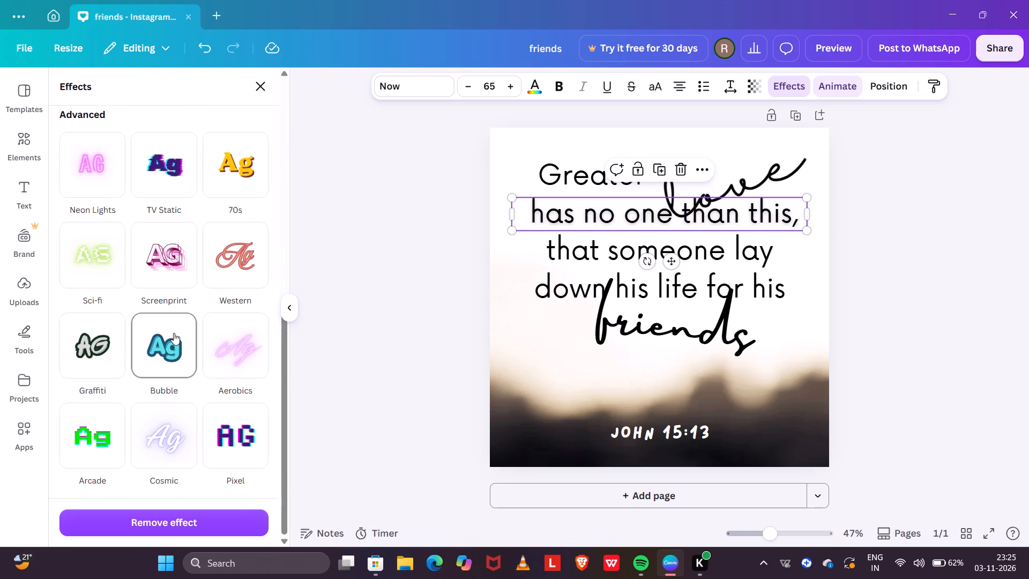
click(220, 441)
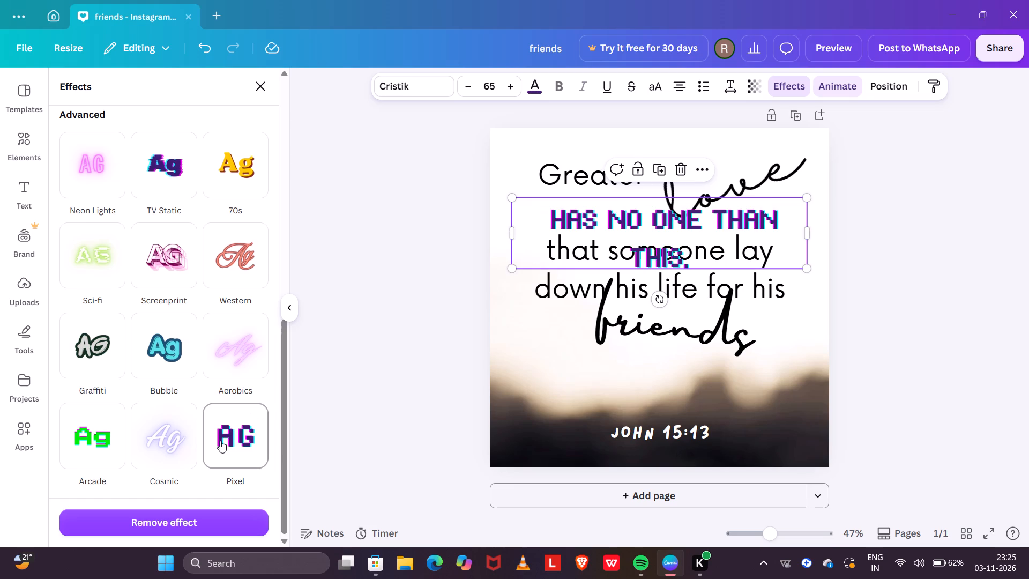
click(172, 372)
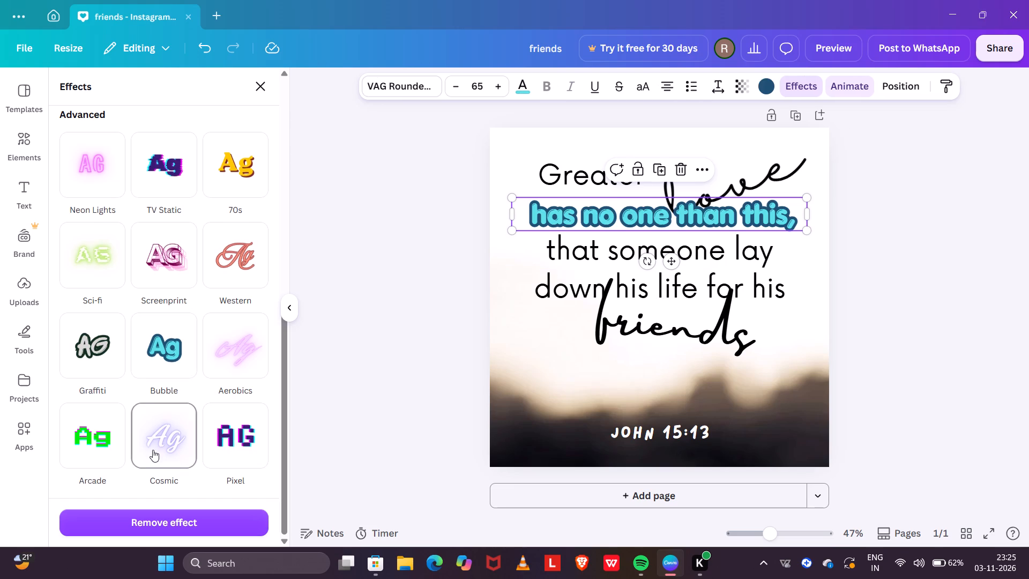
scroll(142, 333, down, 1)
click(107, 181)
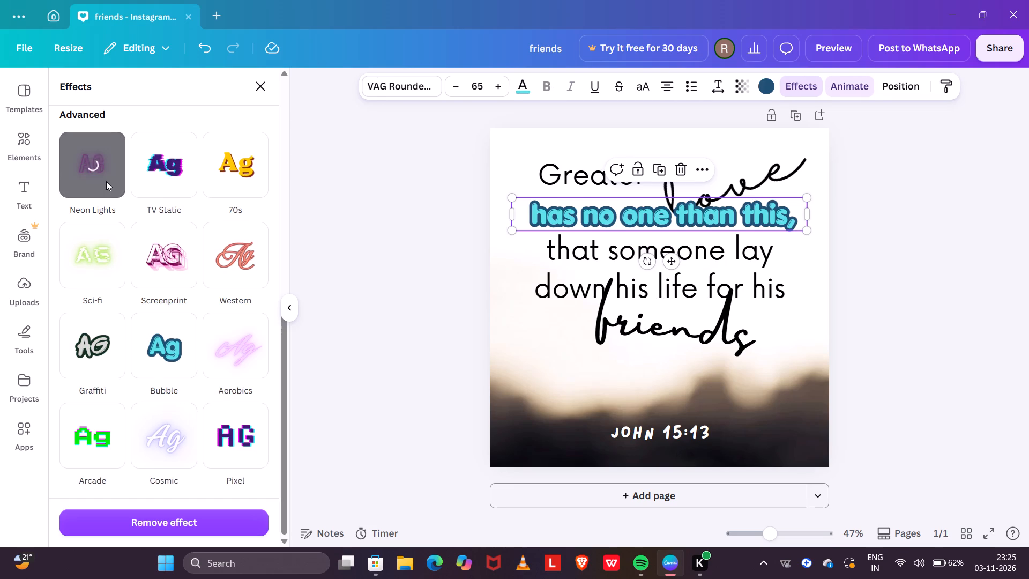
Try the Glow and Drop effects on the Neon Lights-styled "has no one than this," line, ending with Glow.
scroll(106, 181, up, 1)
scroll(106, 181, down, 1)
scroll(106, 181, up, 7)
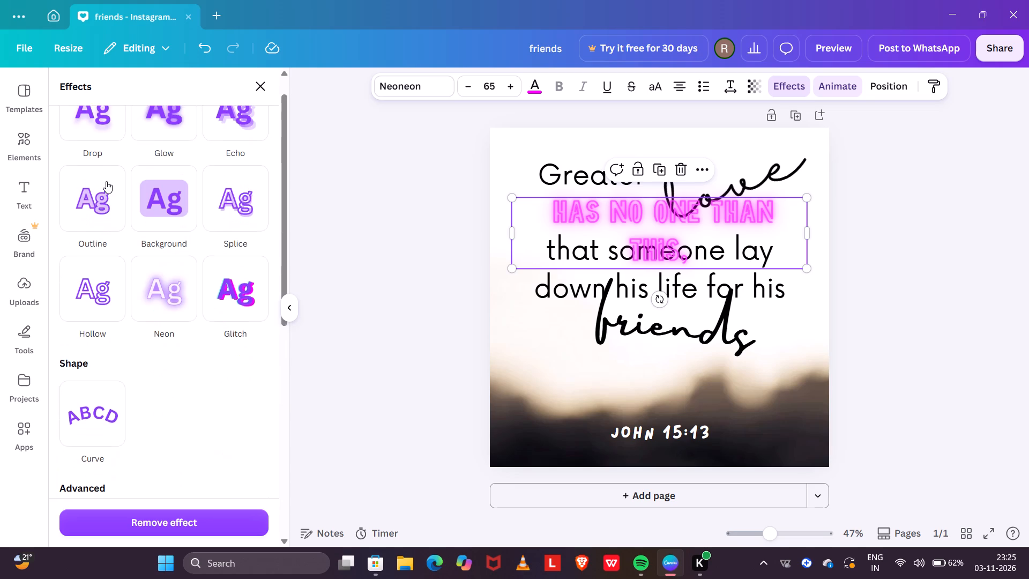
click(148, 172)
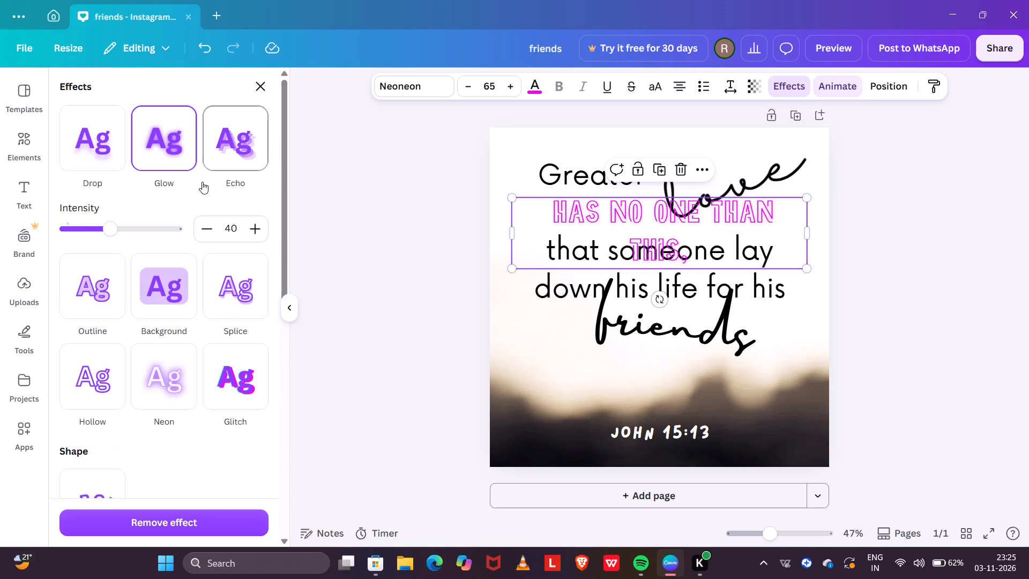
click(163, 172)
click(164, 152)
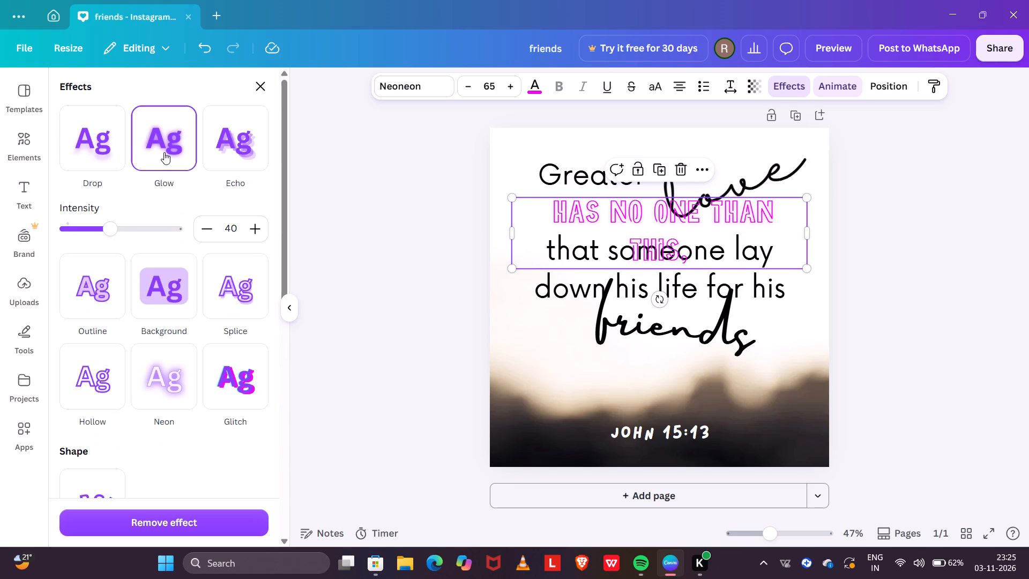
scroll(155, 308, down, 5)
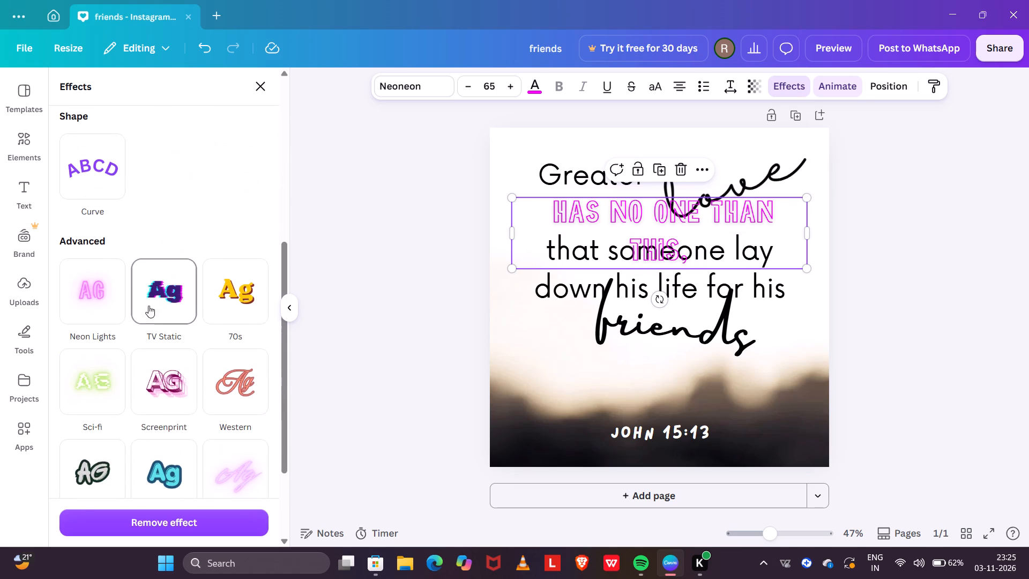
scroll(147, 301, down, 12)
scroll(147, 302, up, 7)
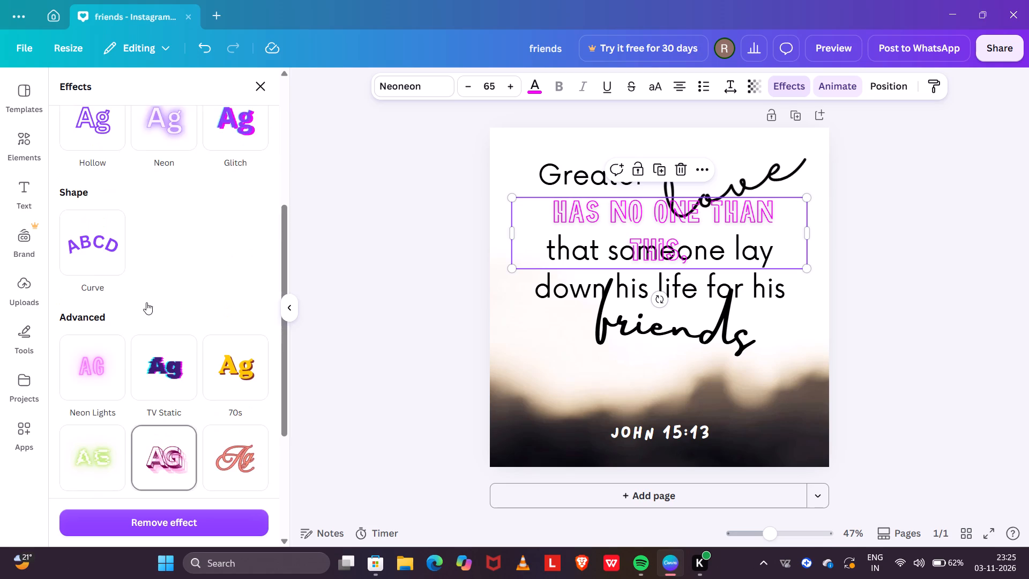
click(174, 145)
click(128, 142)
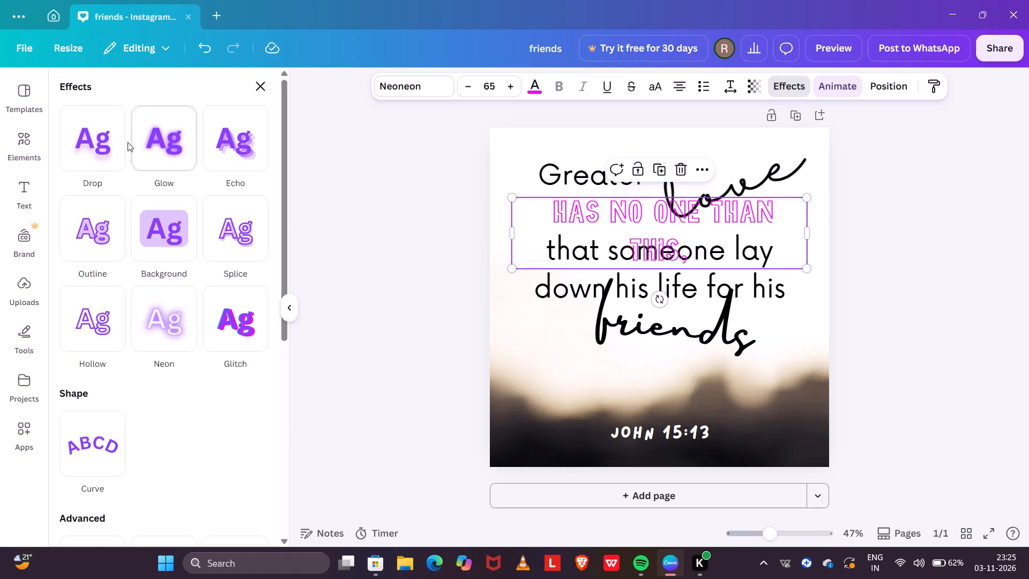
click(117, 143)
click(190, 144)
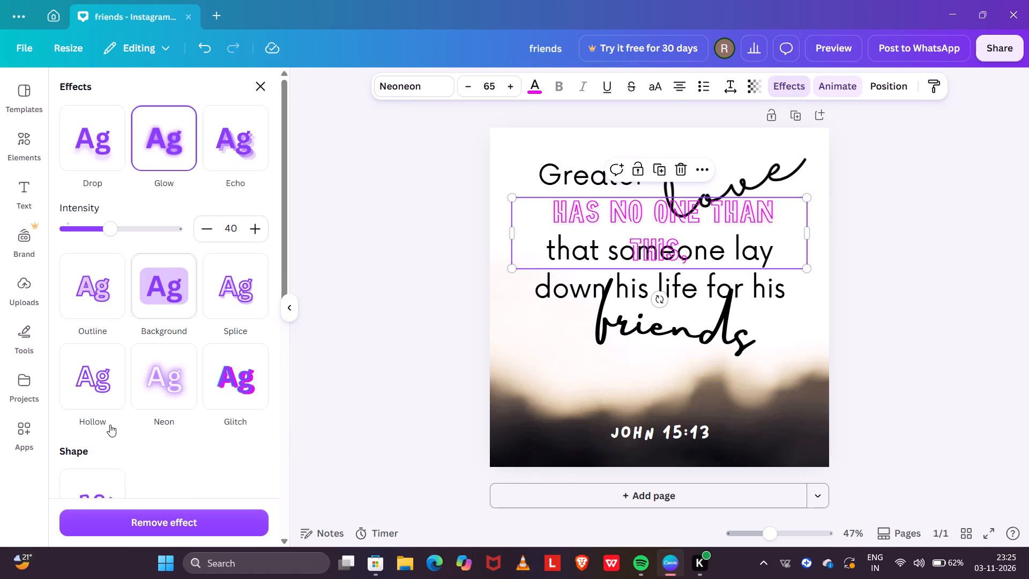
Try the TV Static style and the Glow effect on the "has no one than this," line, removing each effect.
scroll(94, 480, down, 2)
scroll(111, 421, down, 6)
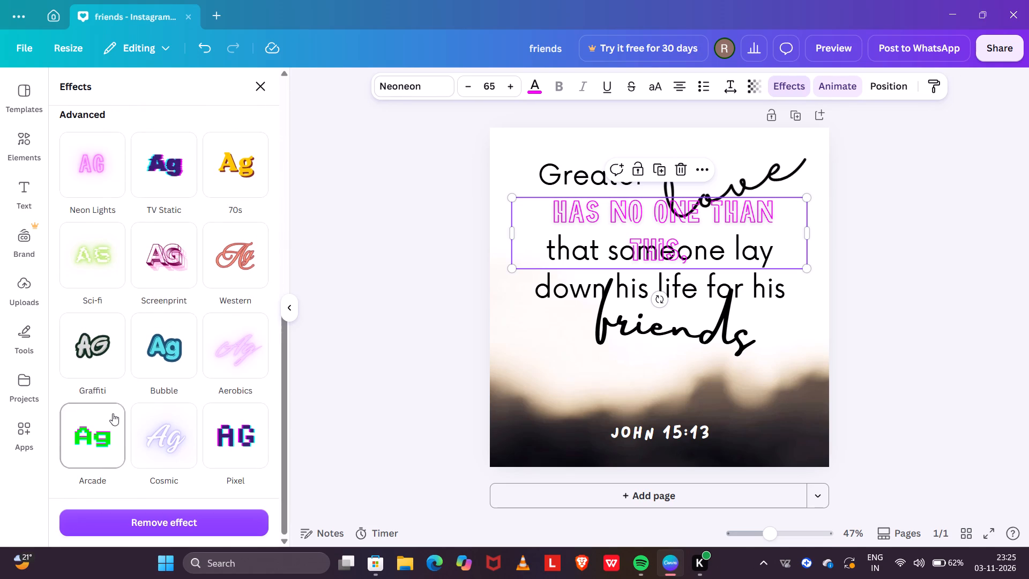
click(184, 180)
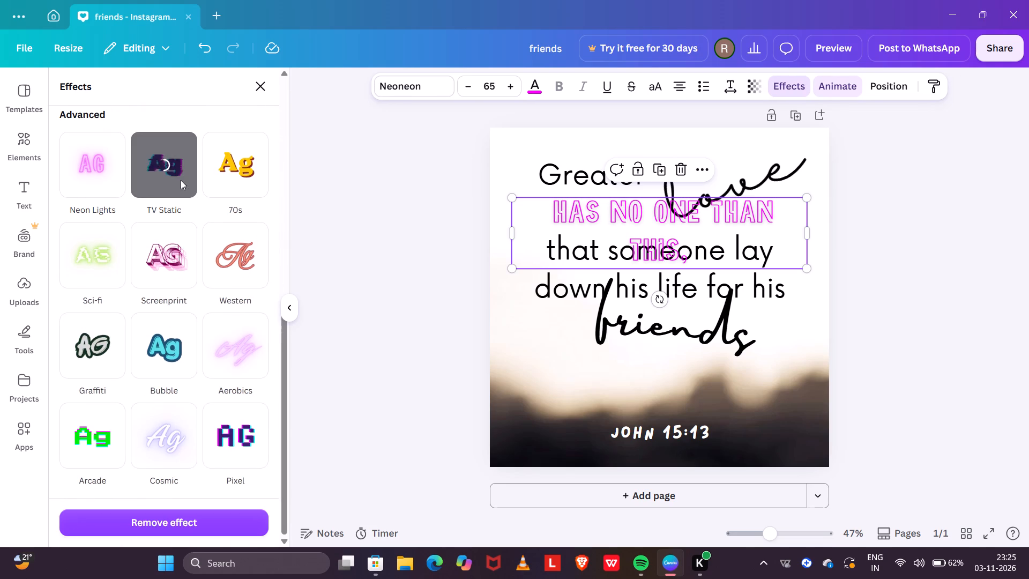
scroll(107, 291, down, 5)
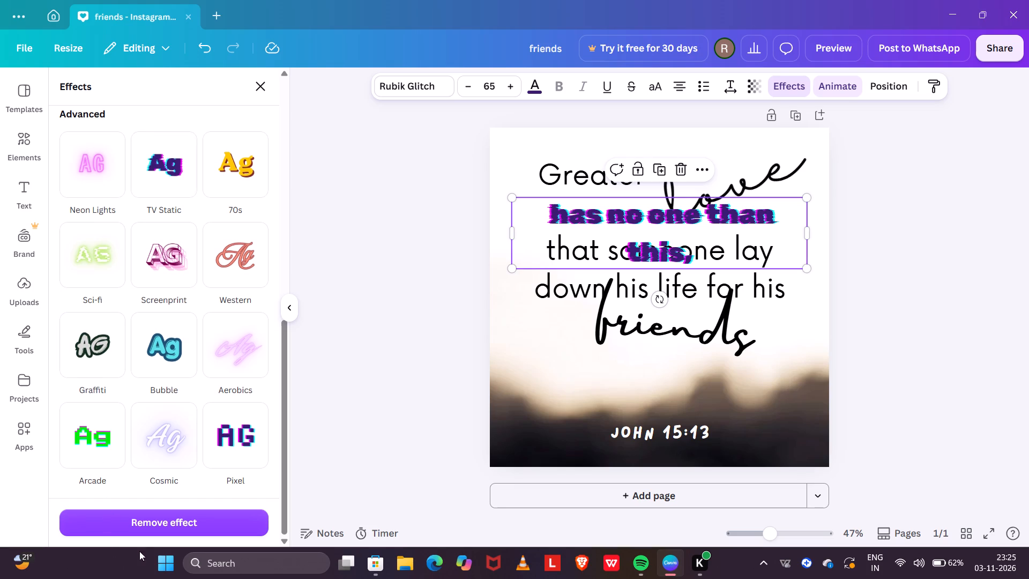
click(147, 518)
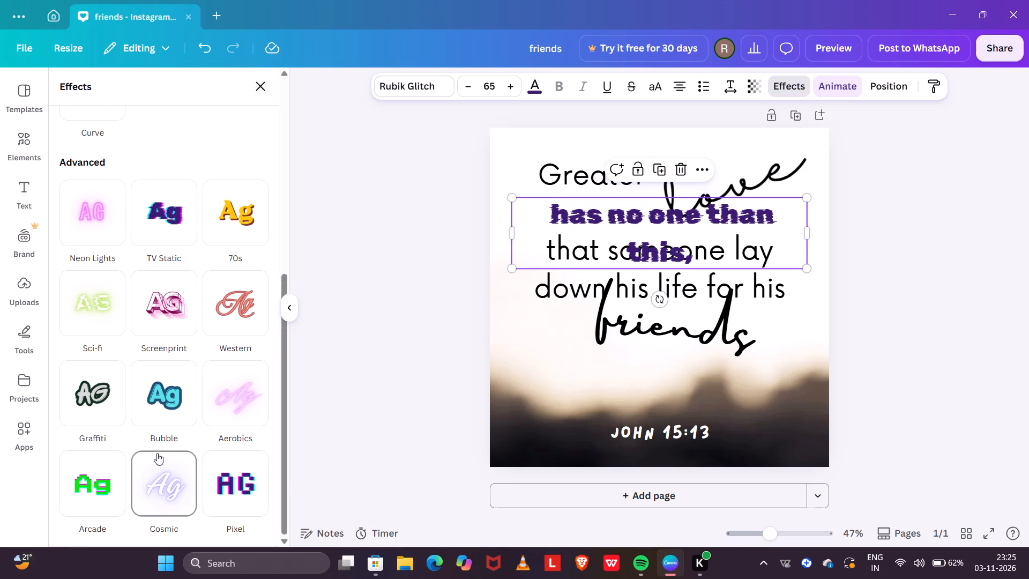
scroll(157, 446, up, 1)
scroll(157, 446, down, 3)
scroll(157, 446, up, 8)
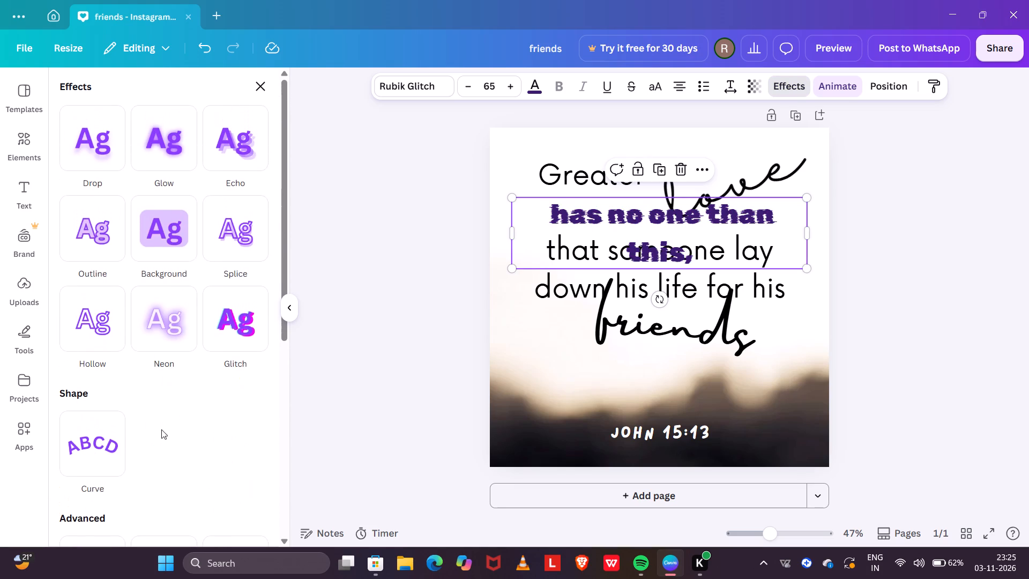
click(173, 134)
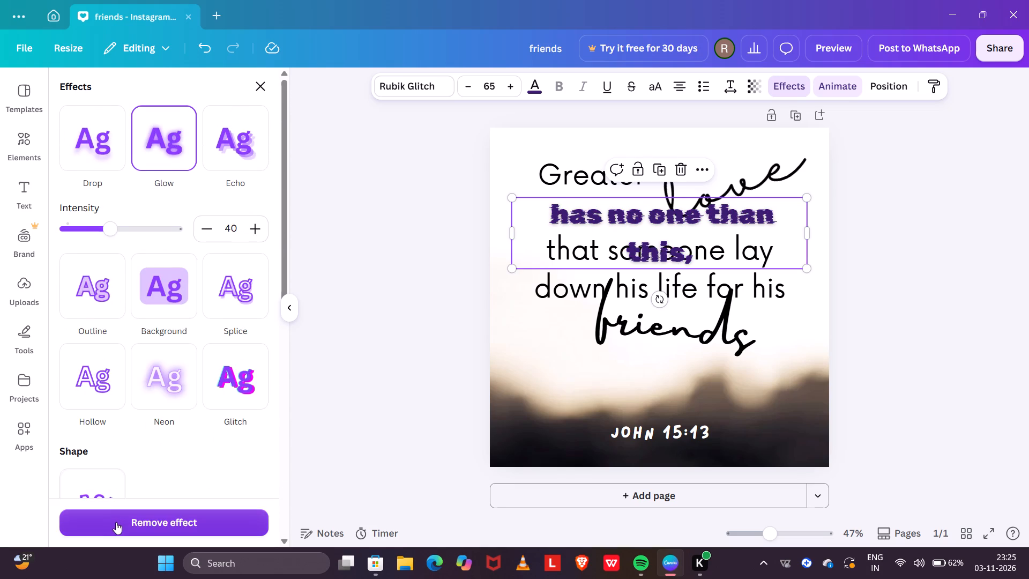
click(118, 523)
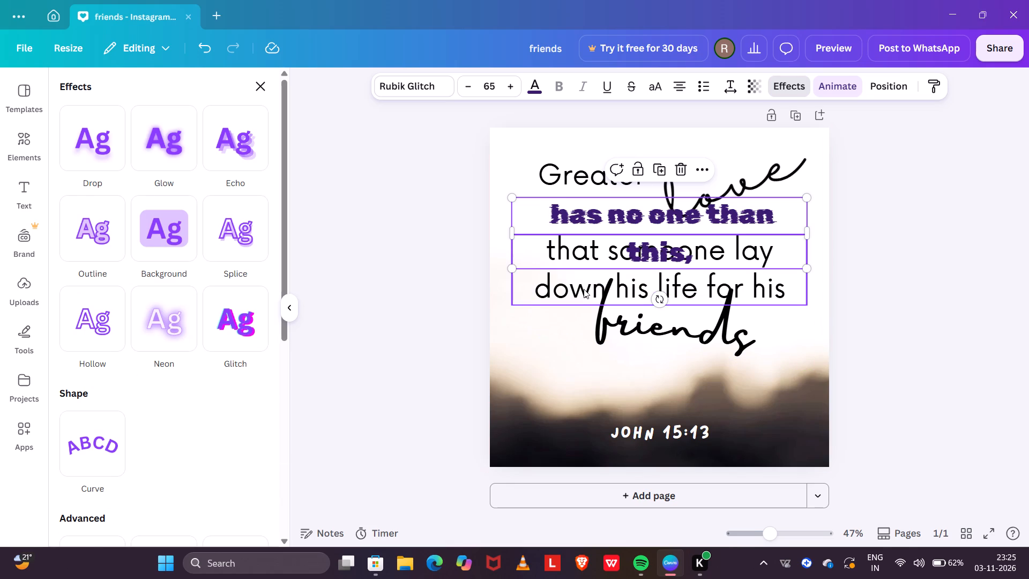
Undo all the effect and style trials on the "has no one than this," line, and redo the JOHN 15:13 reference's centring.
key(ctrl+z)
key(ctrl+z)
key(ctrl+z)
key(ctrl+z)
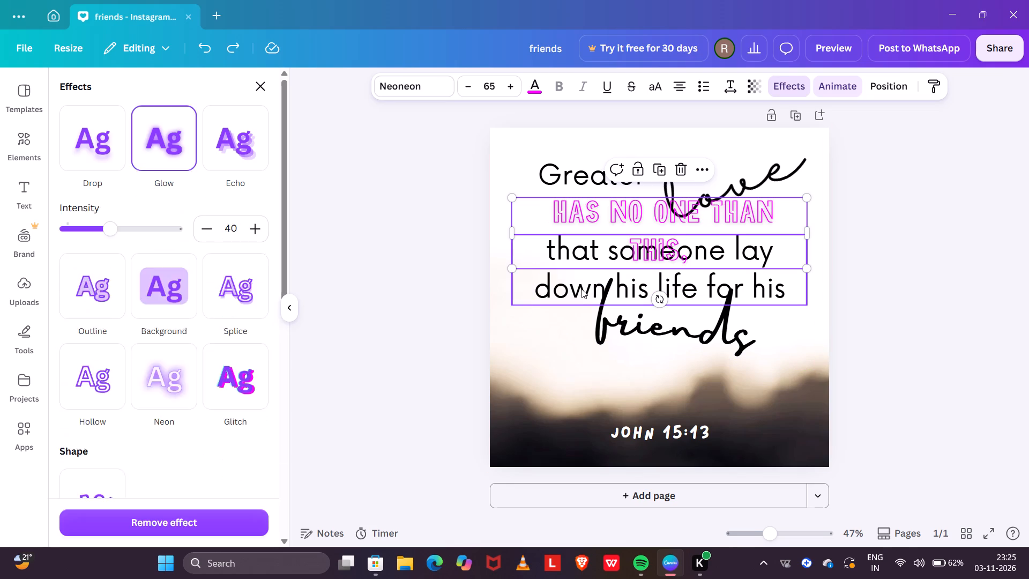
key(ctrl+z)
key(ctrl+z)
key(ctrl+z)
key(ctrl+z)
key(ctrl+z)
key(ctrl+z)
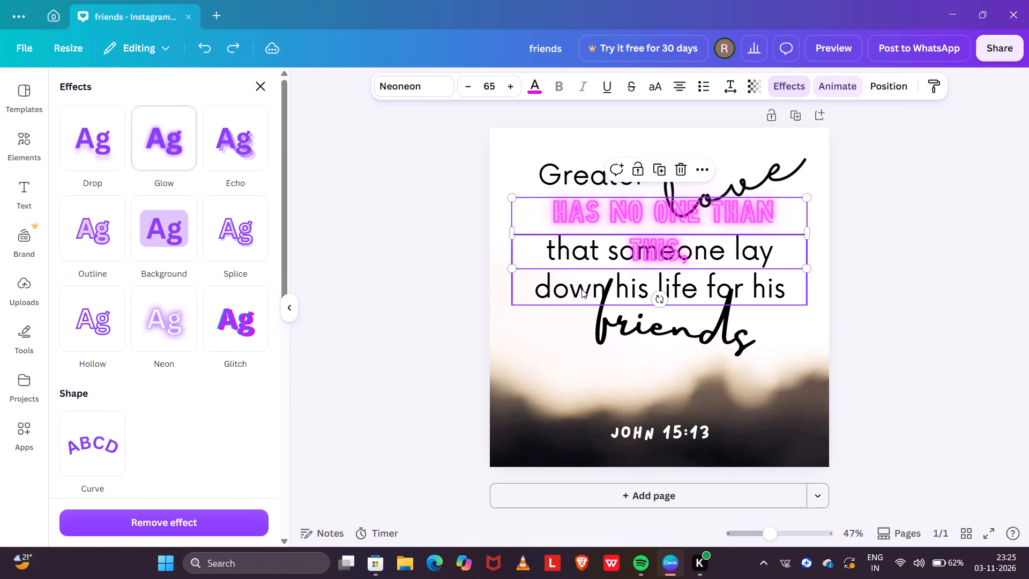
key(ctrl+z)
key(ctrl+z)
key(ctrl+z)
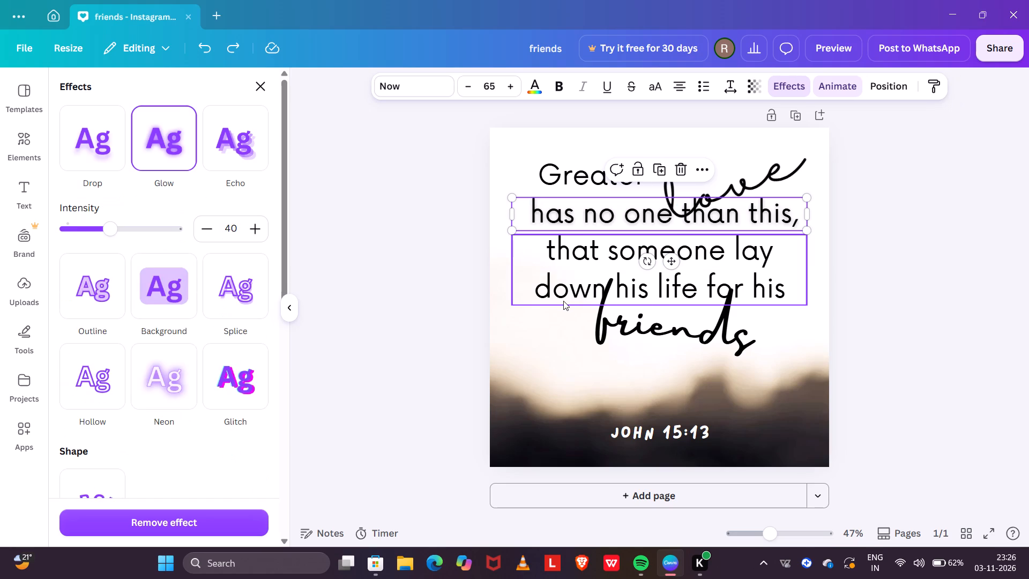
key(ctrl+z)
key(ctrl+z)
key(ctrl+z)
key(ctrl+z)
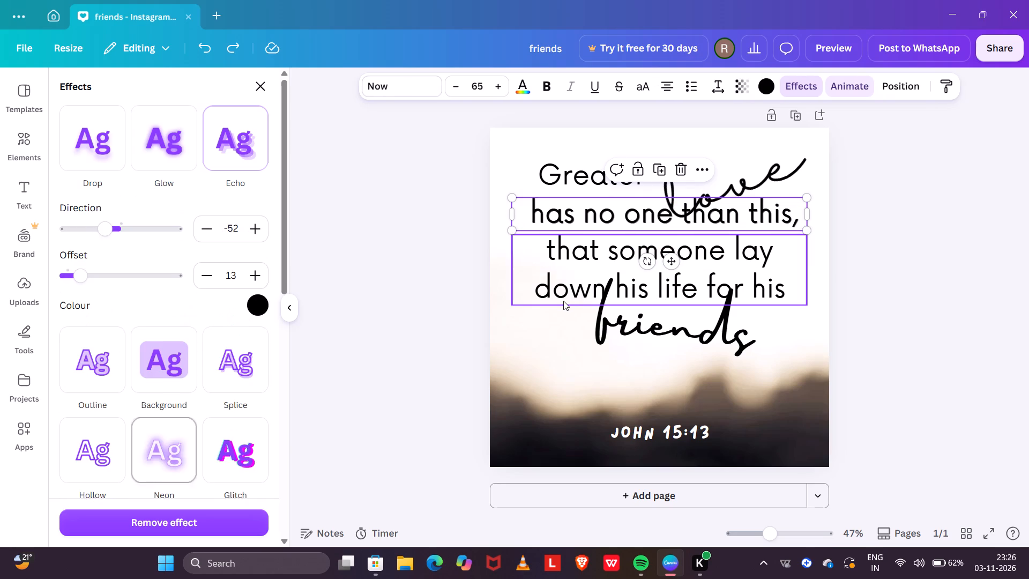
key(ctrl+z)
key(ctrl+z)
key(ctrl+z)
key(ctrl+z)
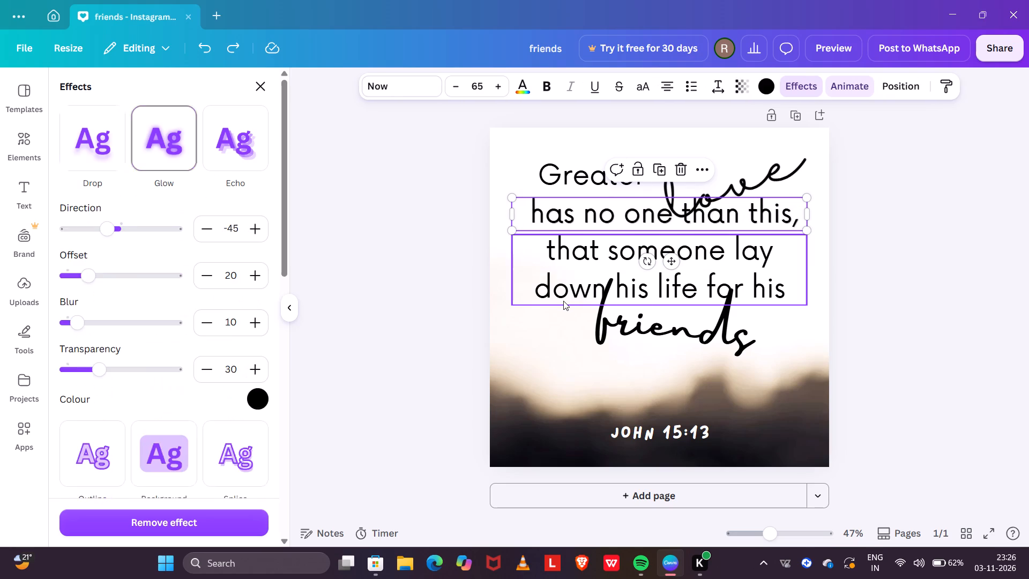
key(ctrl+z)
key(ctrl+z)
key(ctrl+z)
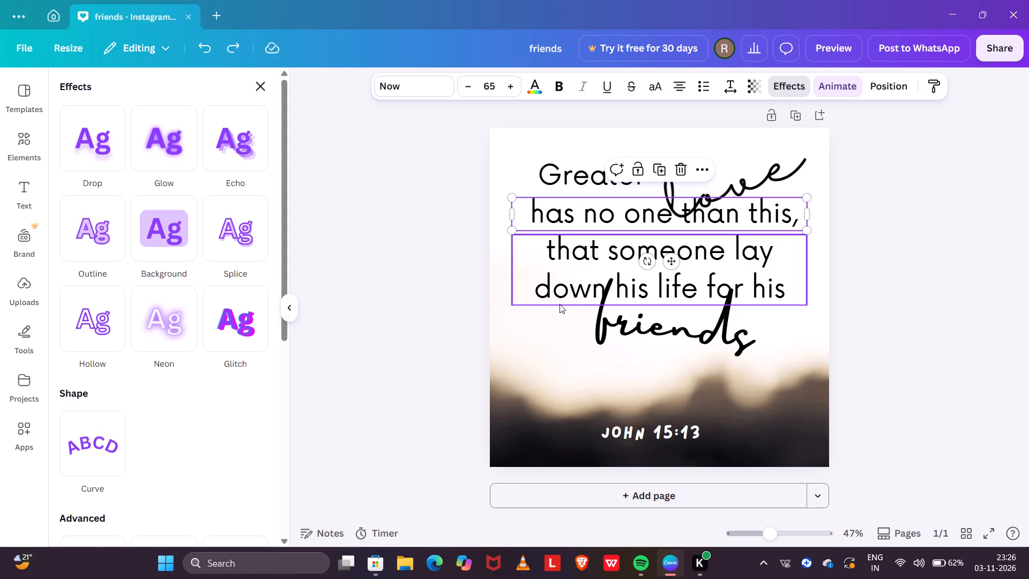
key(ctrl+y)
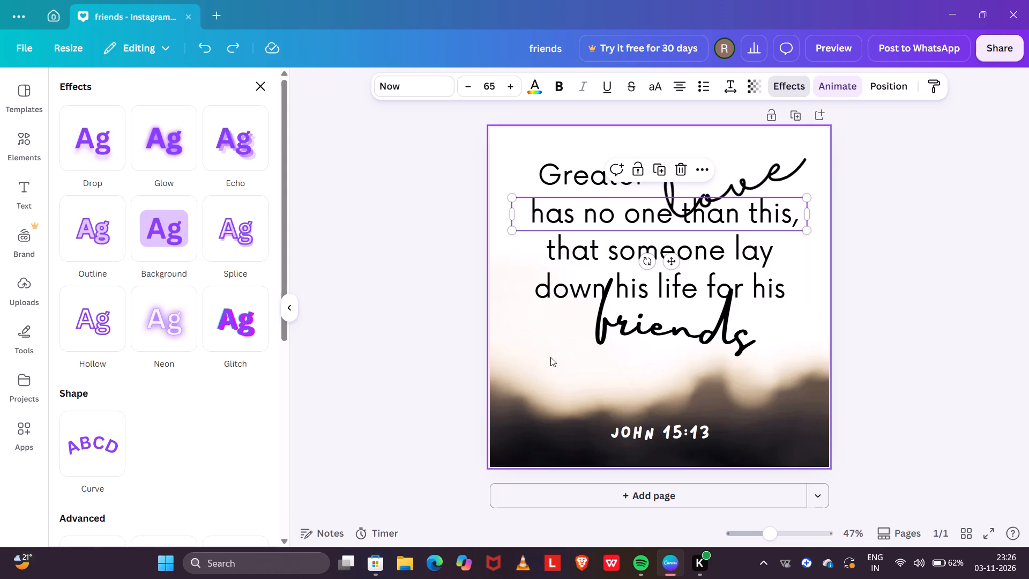
Apply the Glow effect to the "has no one than this," line and to the "that someone lay down his life for his" text.
scroll(97, 230, up, 3)
click(170, 124)
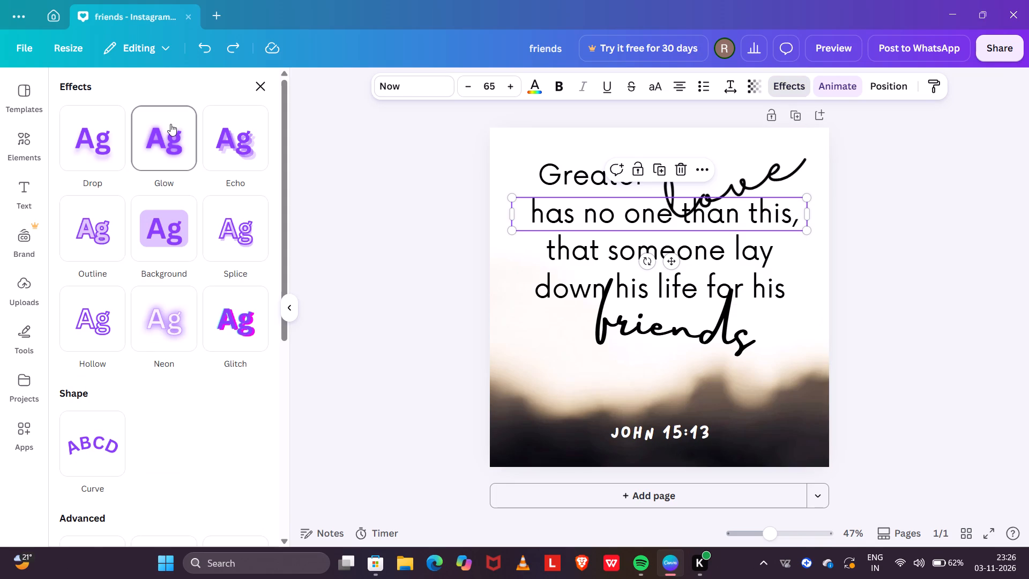
click(595, 270)
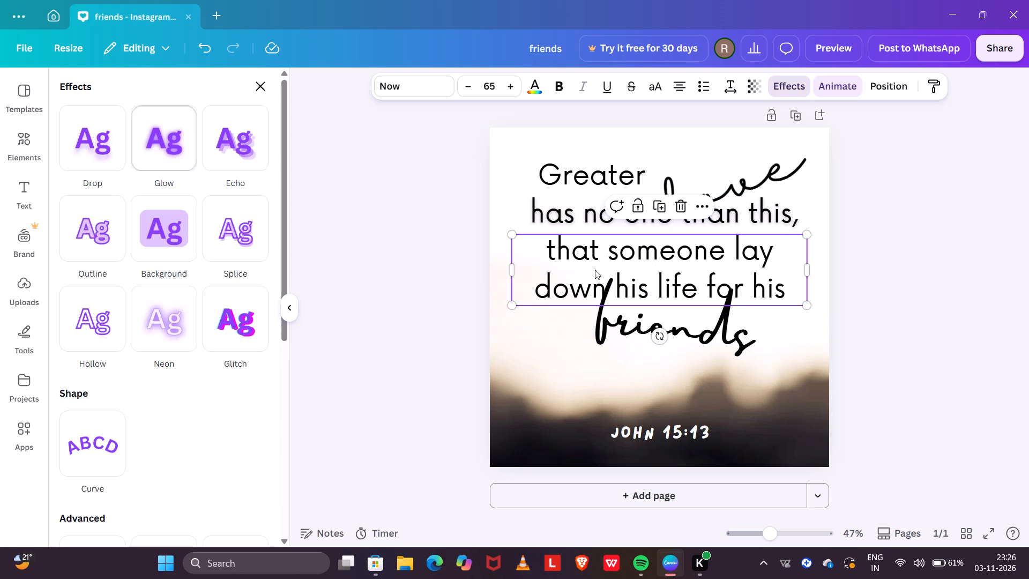
click(182, 158)
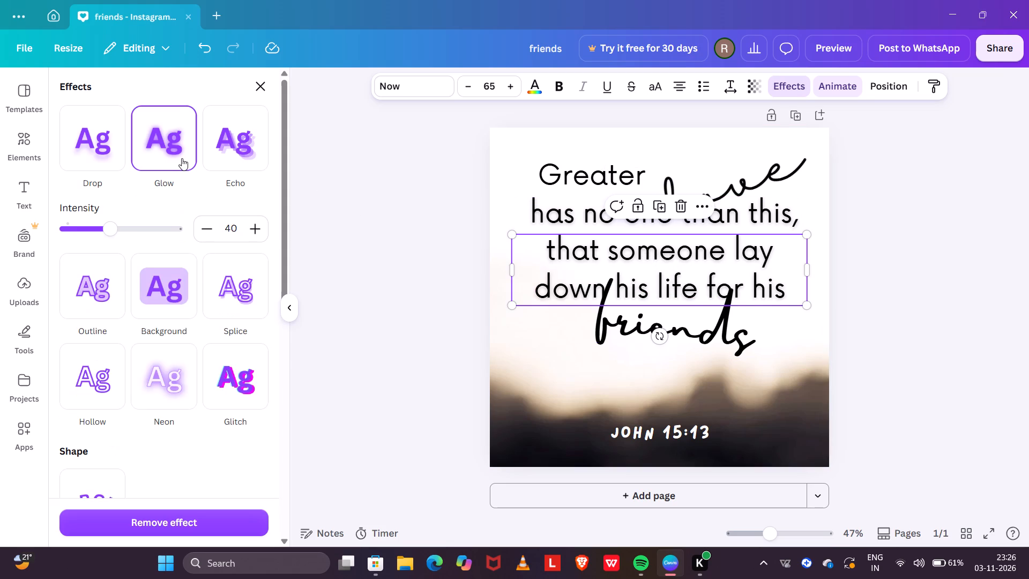
Apply the Glow effect to the word "Greater" and to the script word "friends".
click(550, 165)
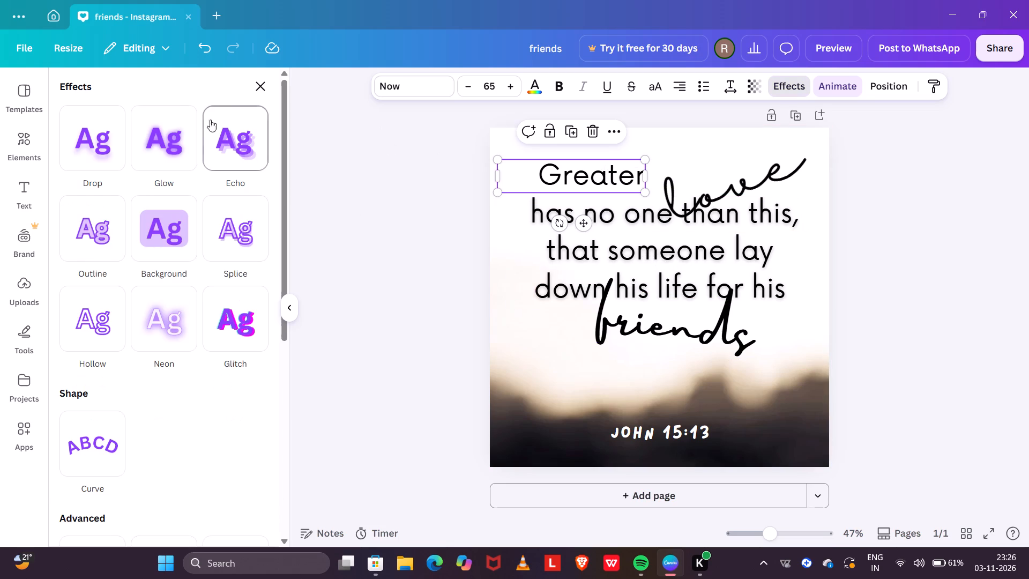
click(187, 139)
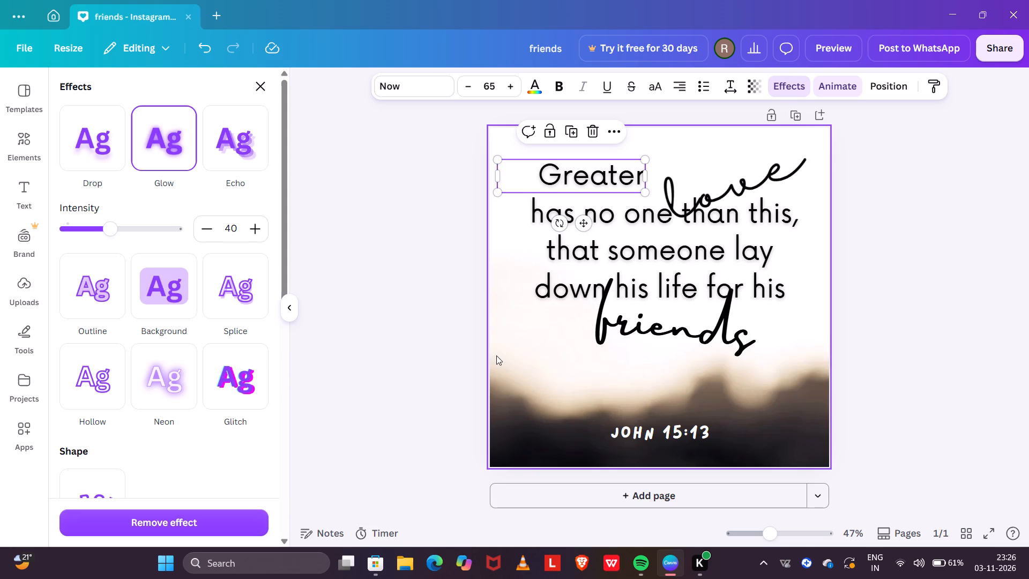
click(720, 347)
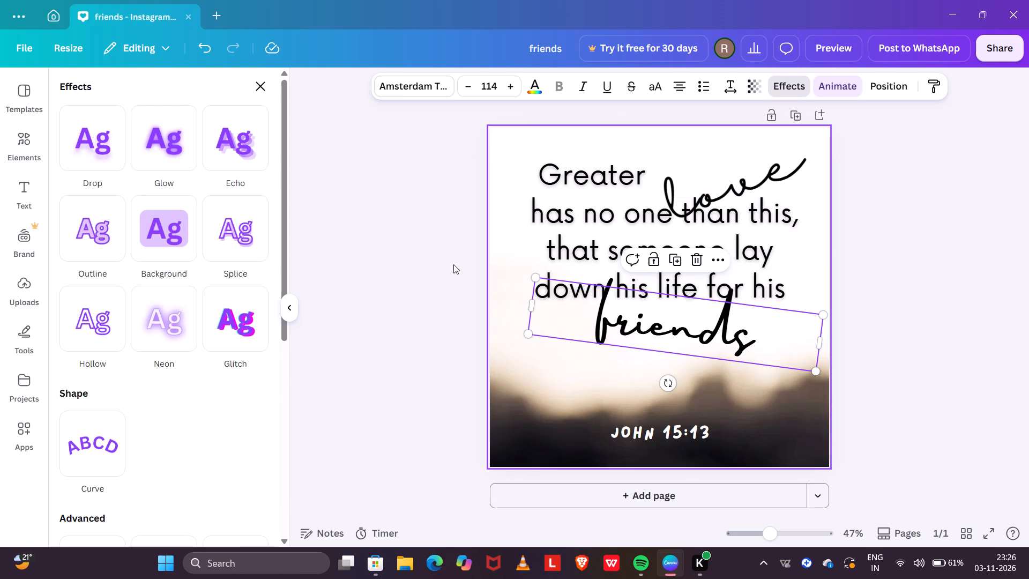
click(175, 152)
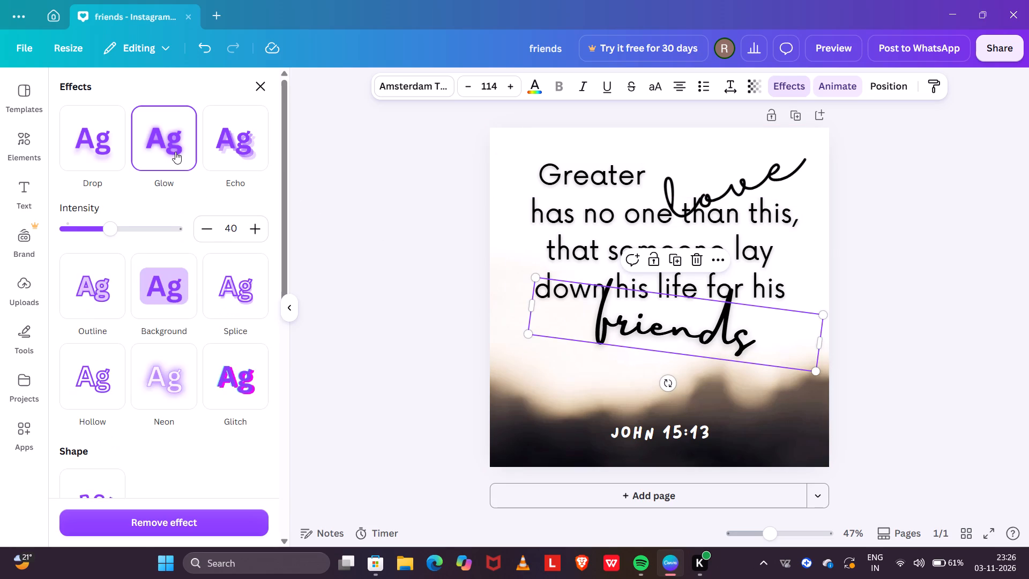
Try the Echo, Splice, Outline and Background effects on the script word "love", ending with Glow.
click(716, 179)
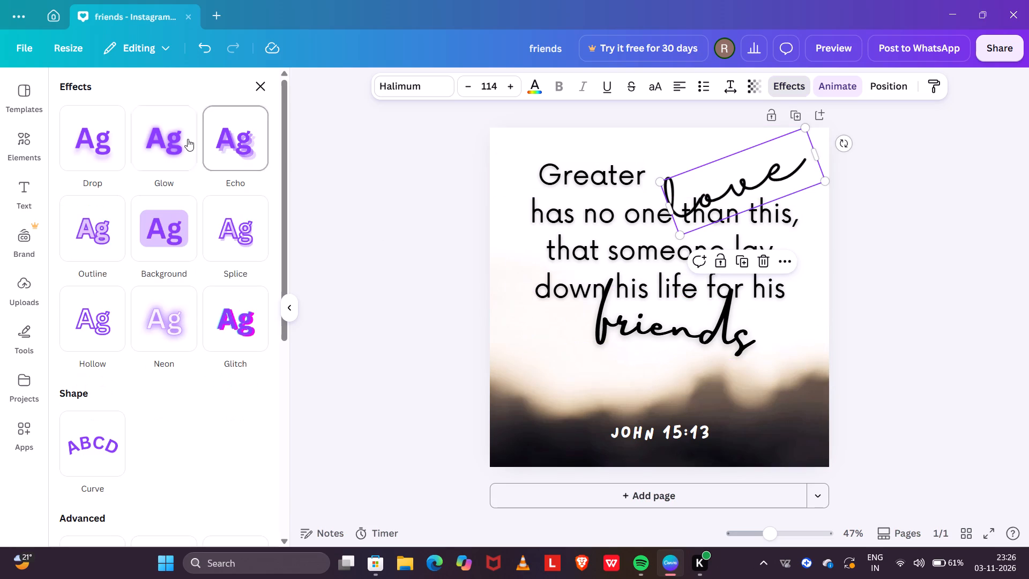
click(237, 153)
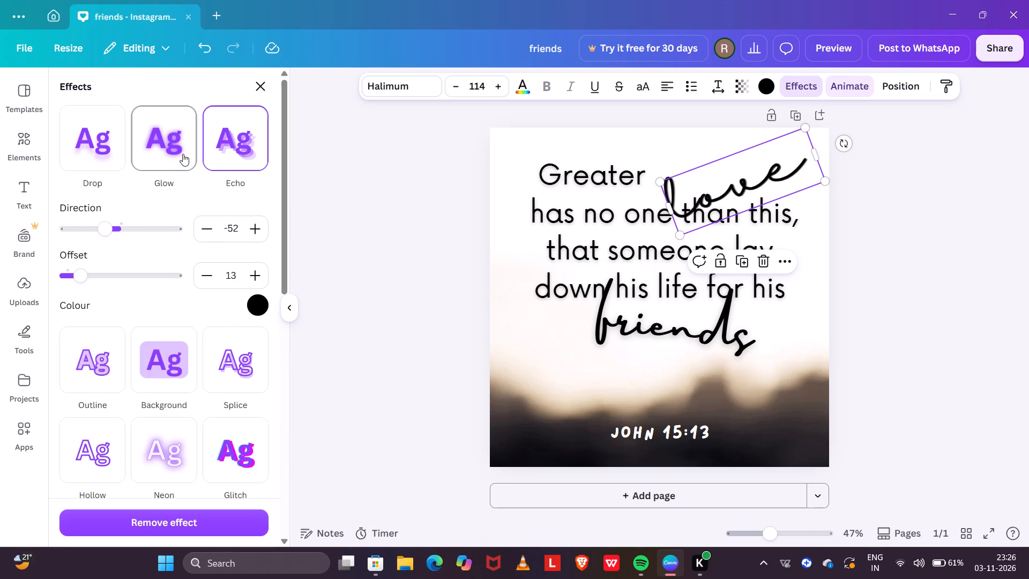
click(180, 154)
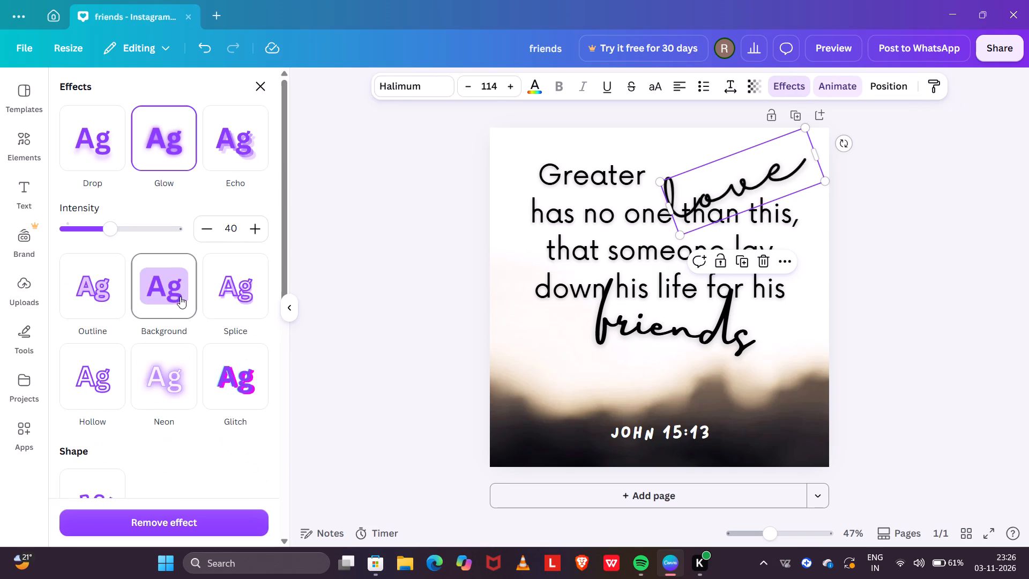
click(236, 305)
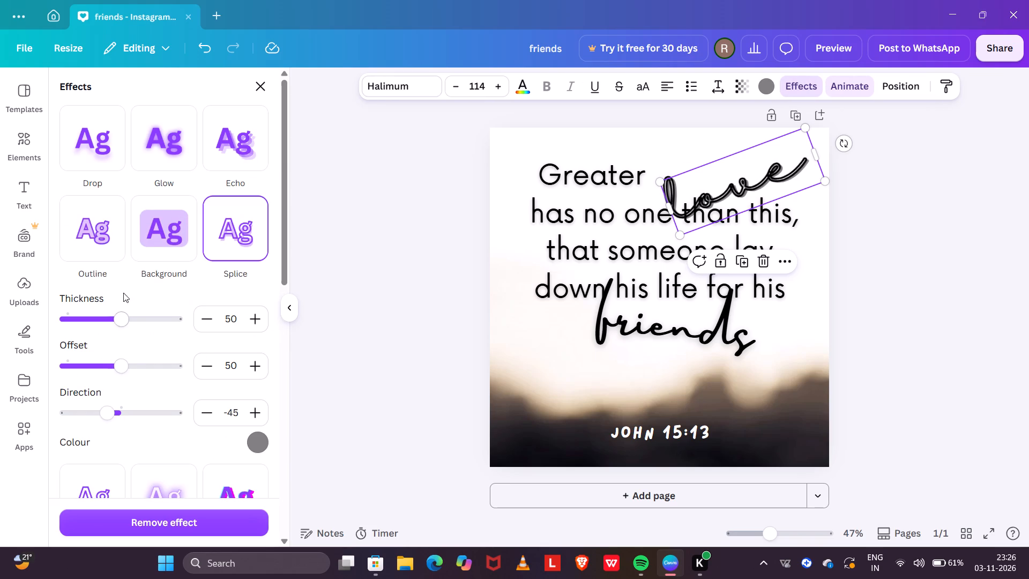
click(109, 252)
click(154, 245)
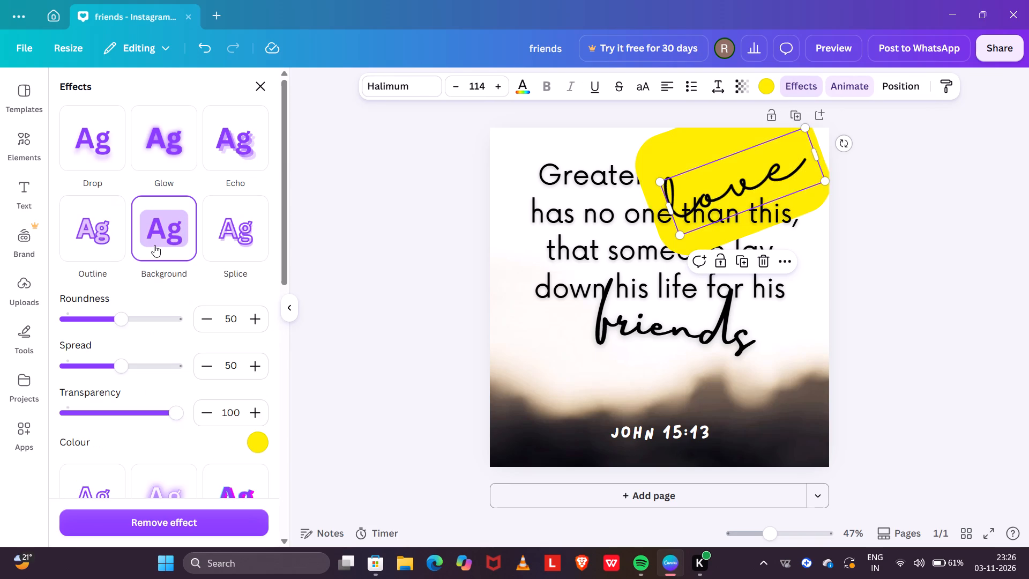
click(180, 136)
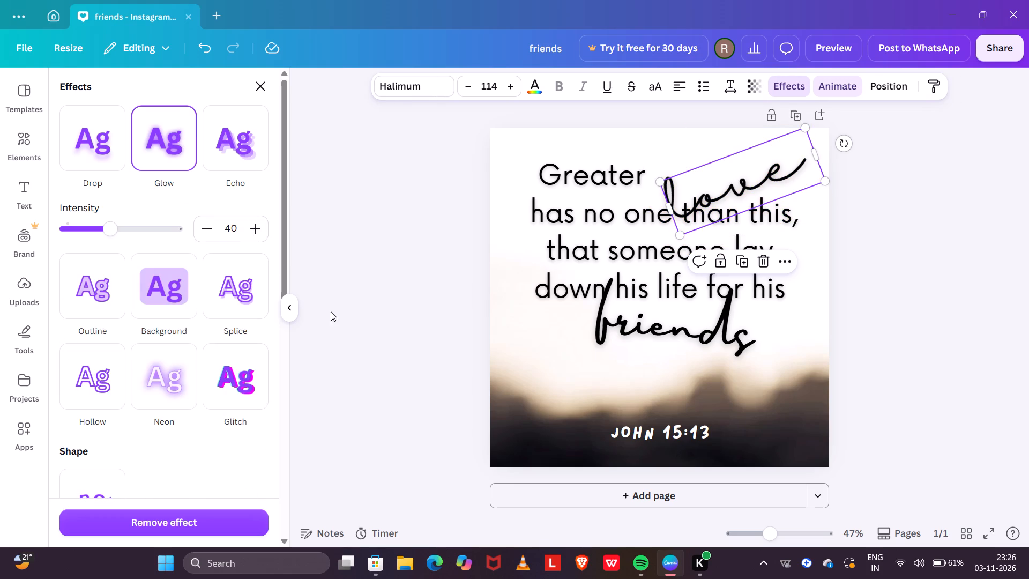
click(524, 387)
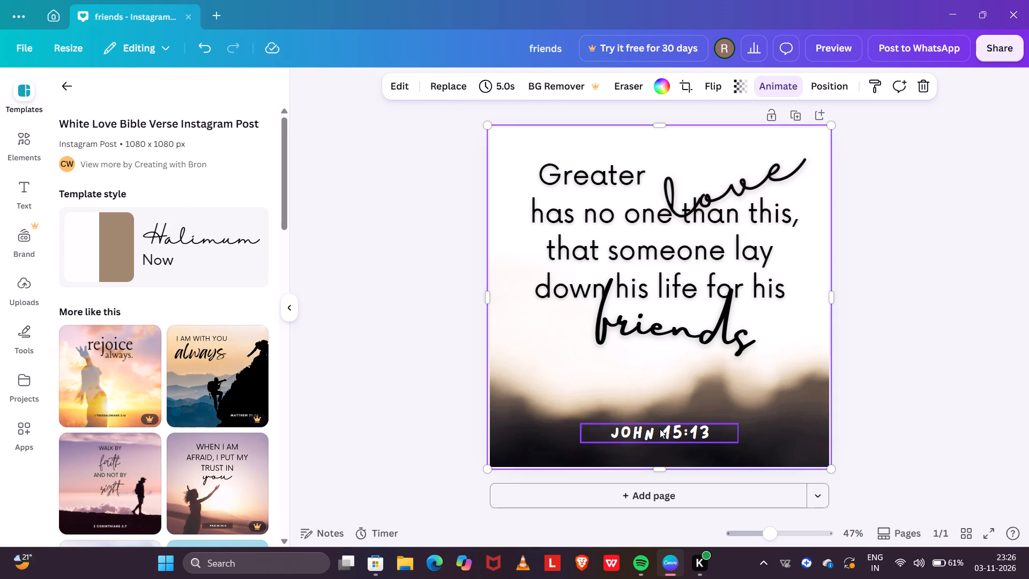
Try the Outline, Background, Drop, Glow and Echo effects on the JOHN 15:13 reference, ending with Splice.
click(660, 429)
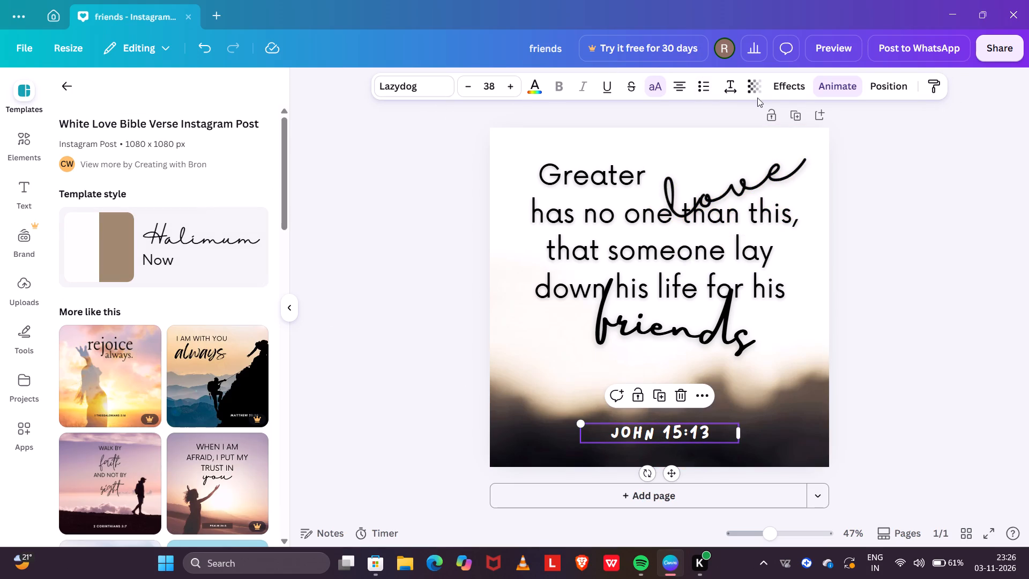
click(775, 92)
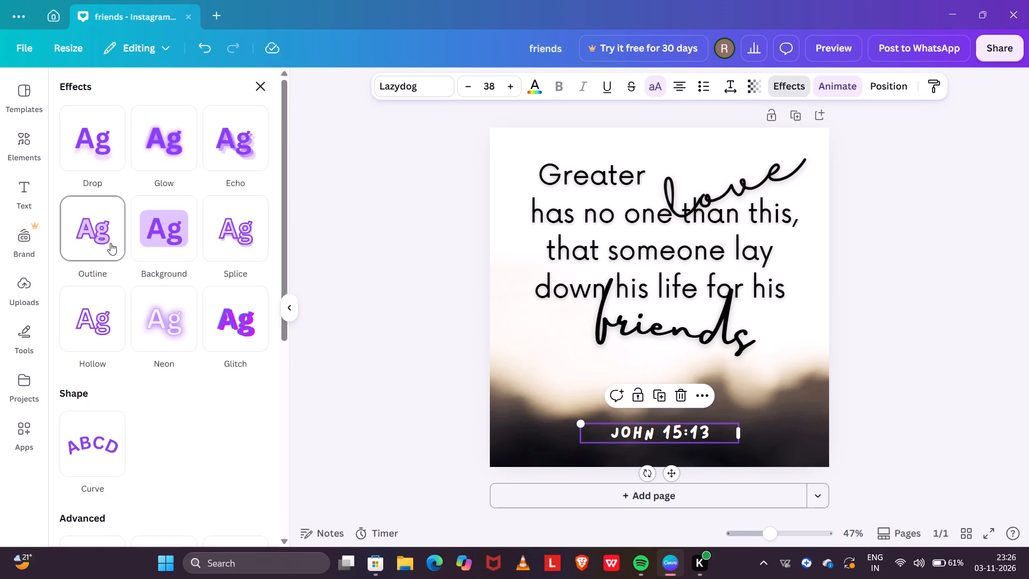
click(110, 243)
click(178, 241)
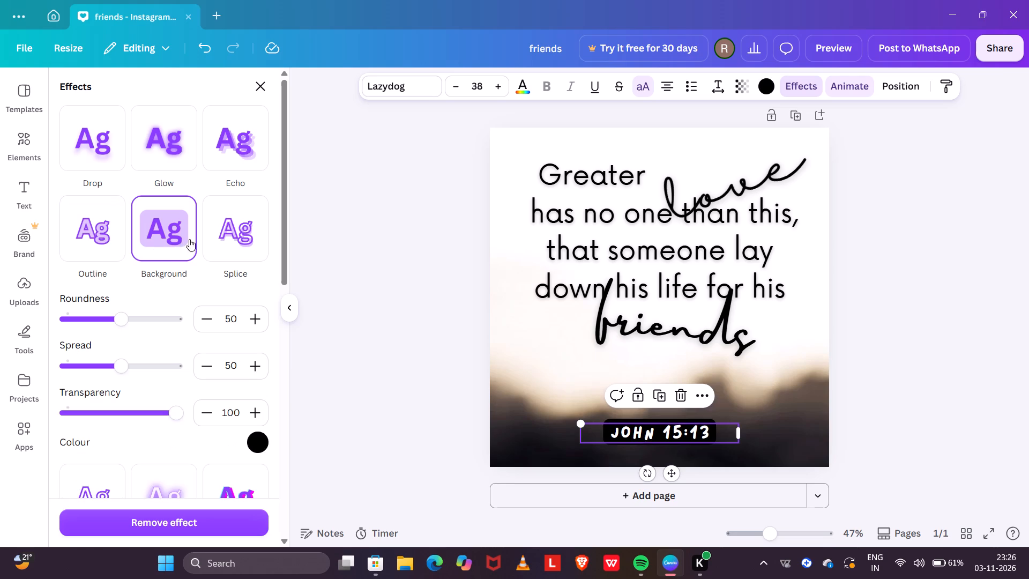
click(255, 244)
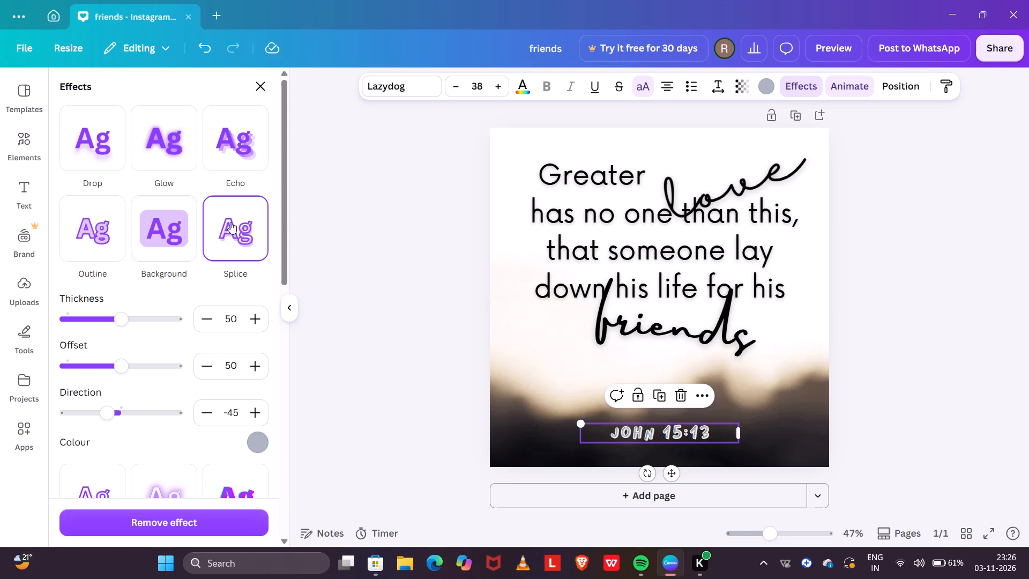
click(88, 157)
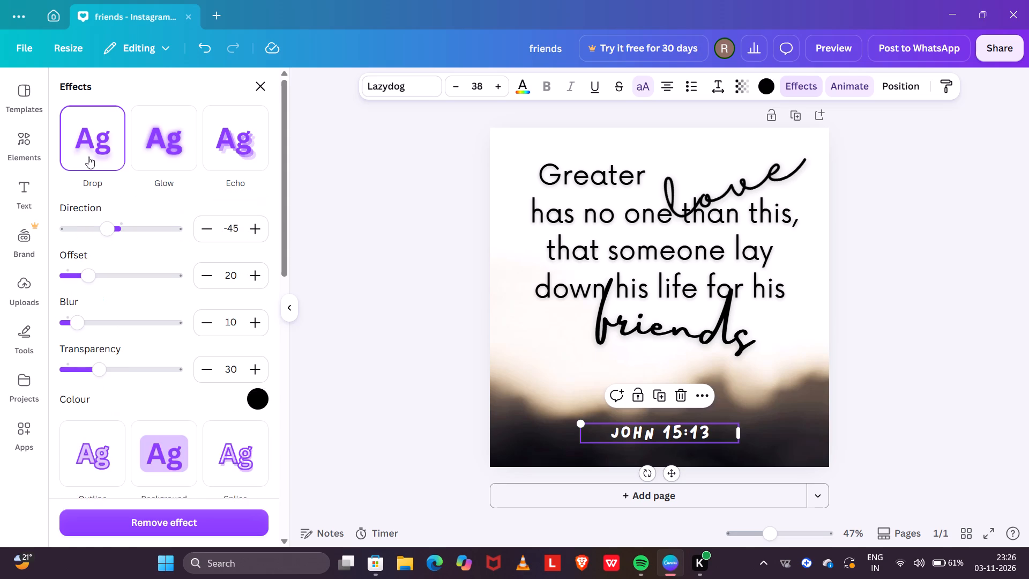
click(144, 157)
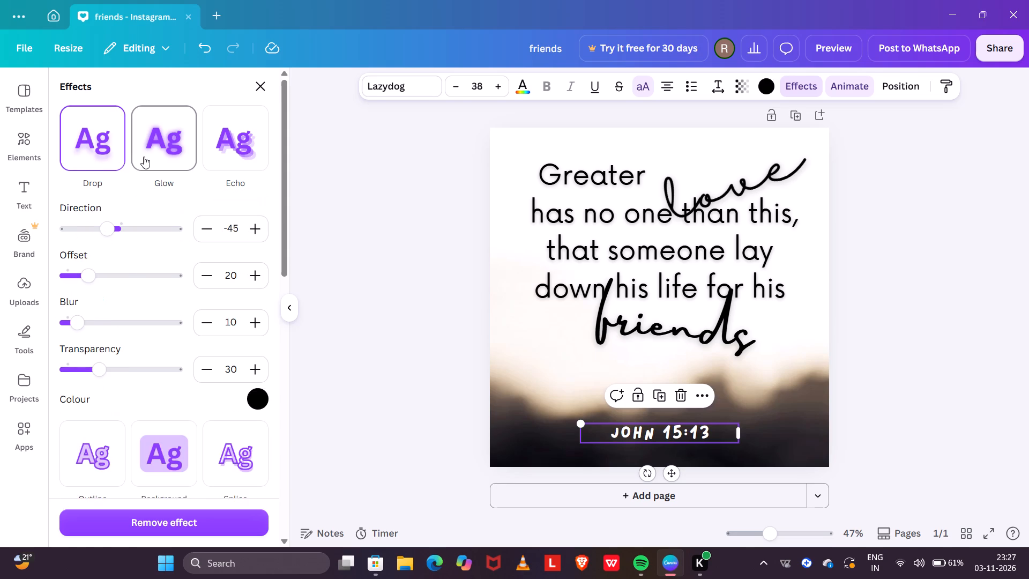
click(229, 159)
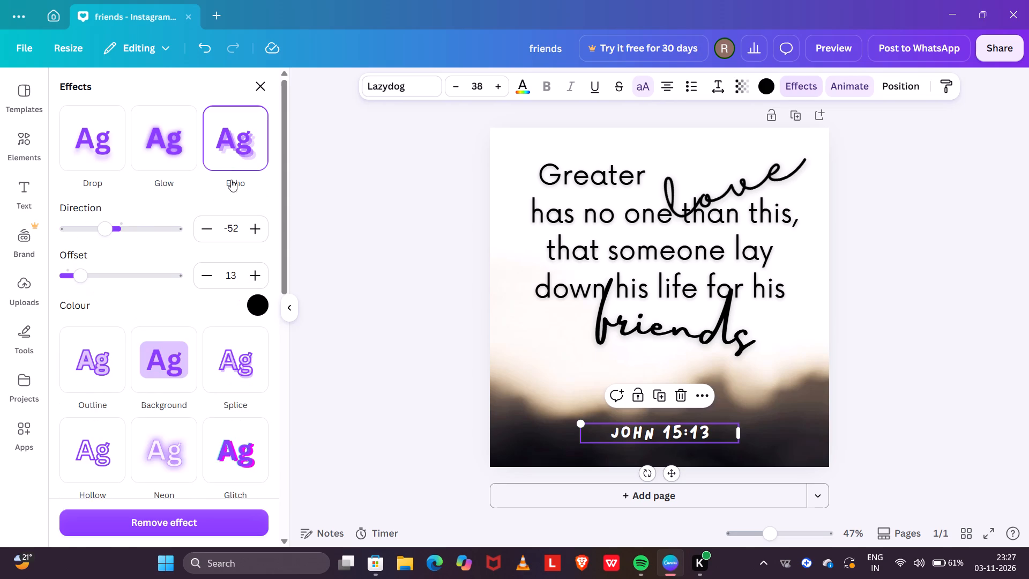
click(104, 162)
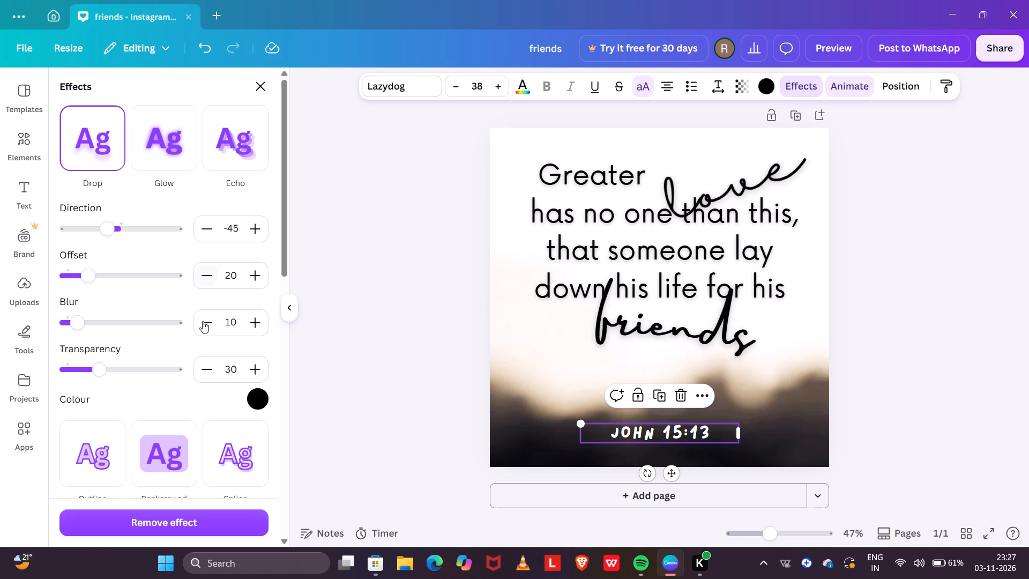
scroll(215, 411, down, 1)
click(238, 390)
scroll(198, 380, down, 3)
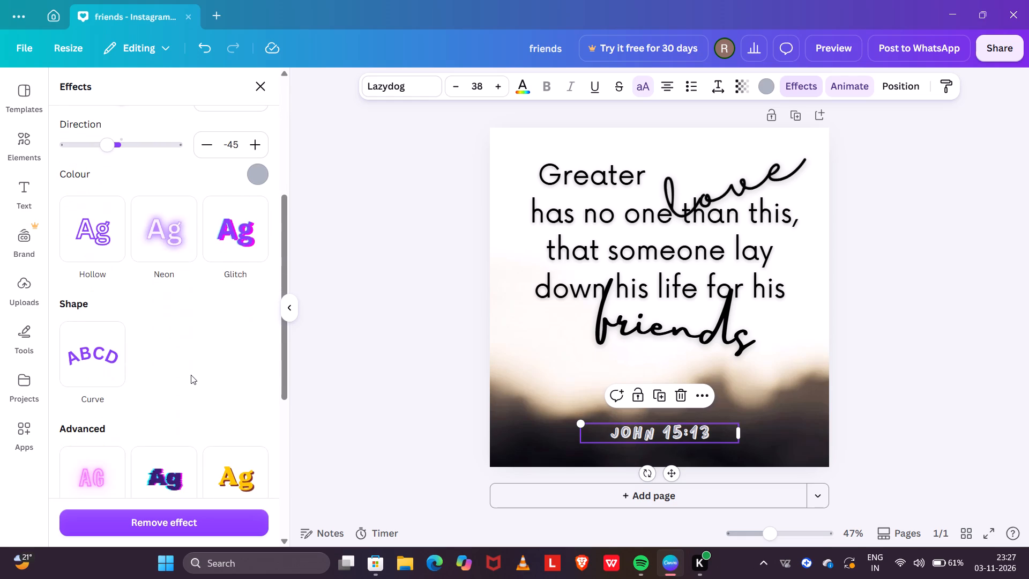
click(378, 333)
click(546, 376)
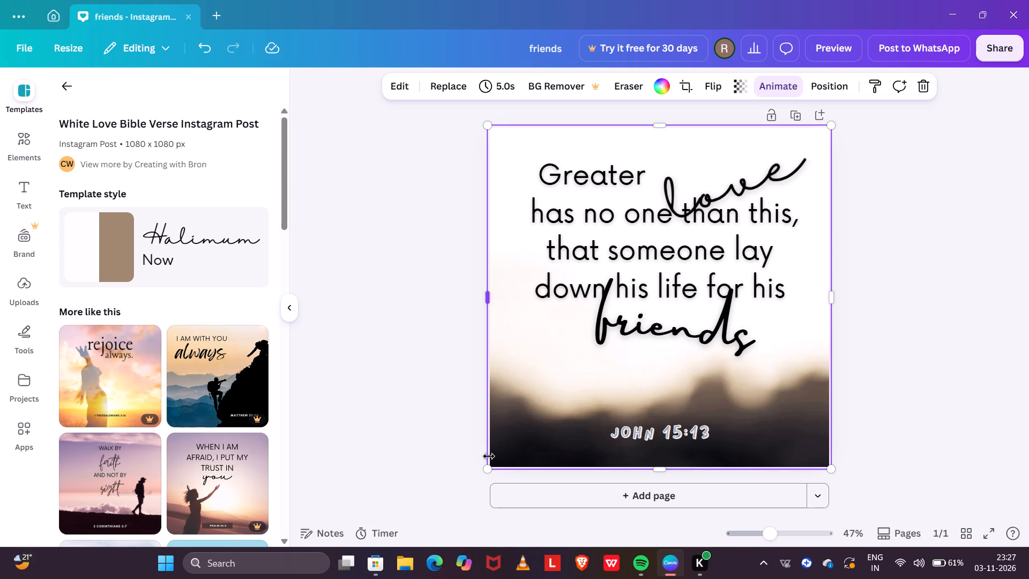
Set the direction of the JOHN 15:13 reference's Splice effect to -47.
click(606, 427)
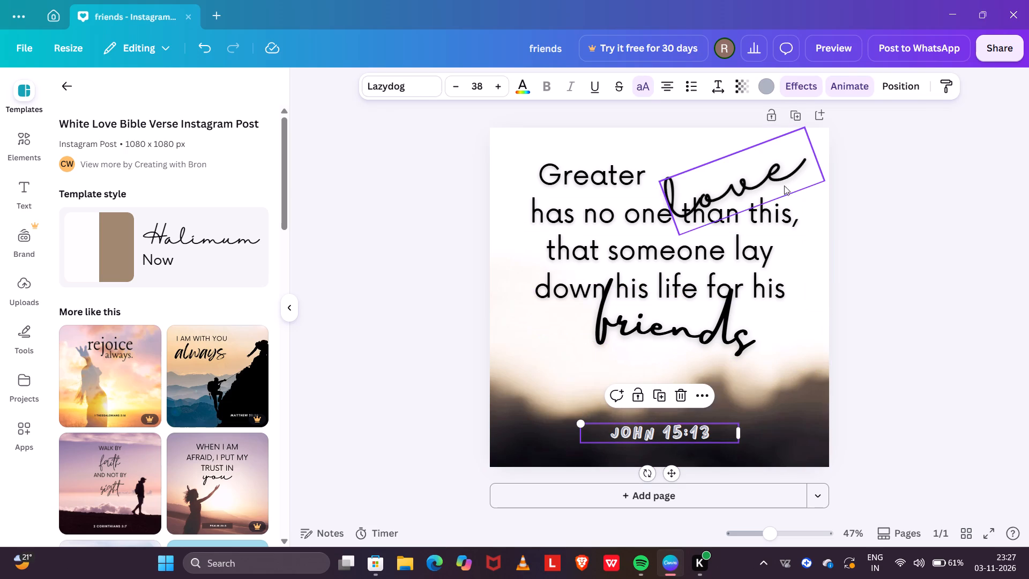
click(804, 92)
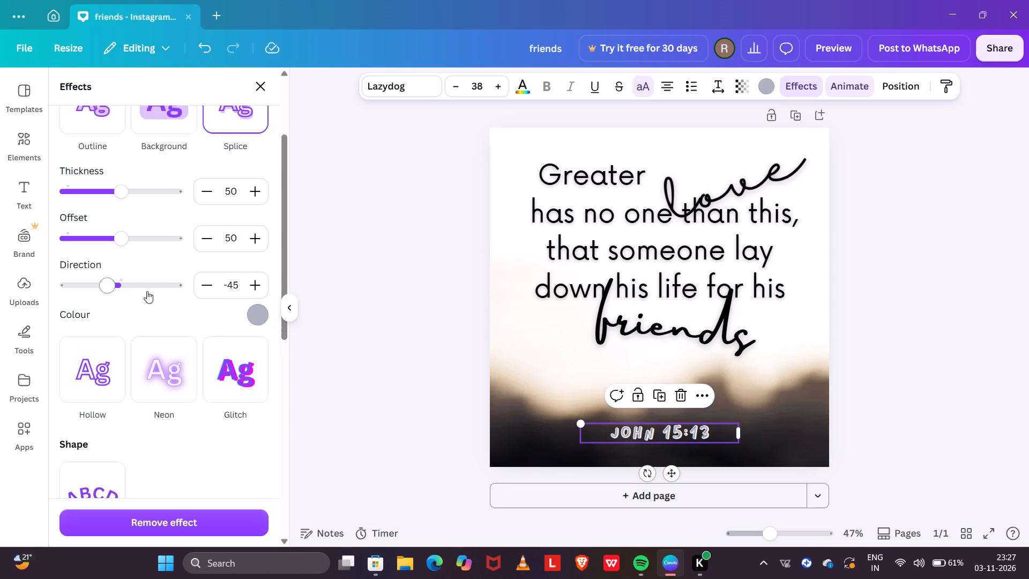
double_click(208, 289)
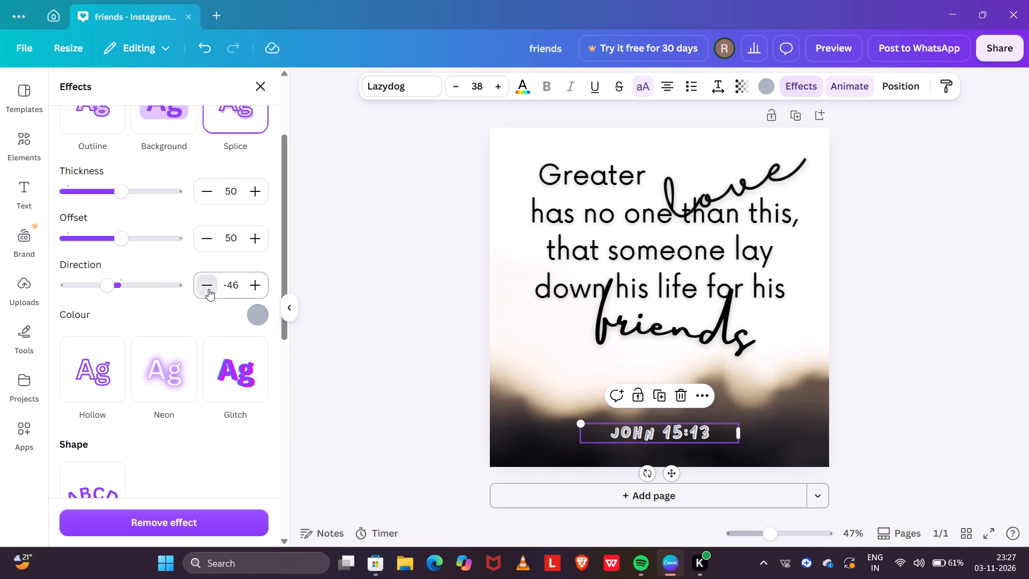
click(208, 289)
triple_click(208, 289)
triple_click(208, 289)
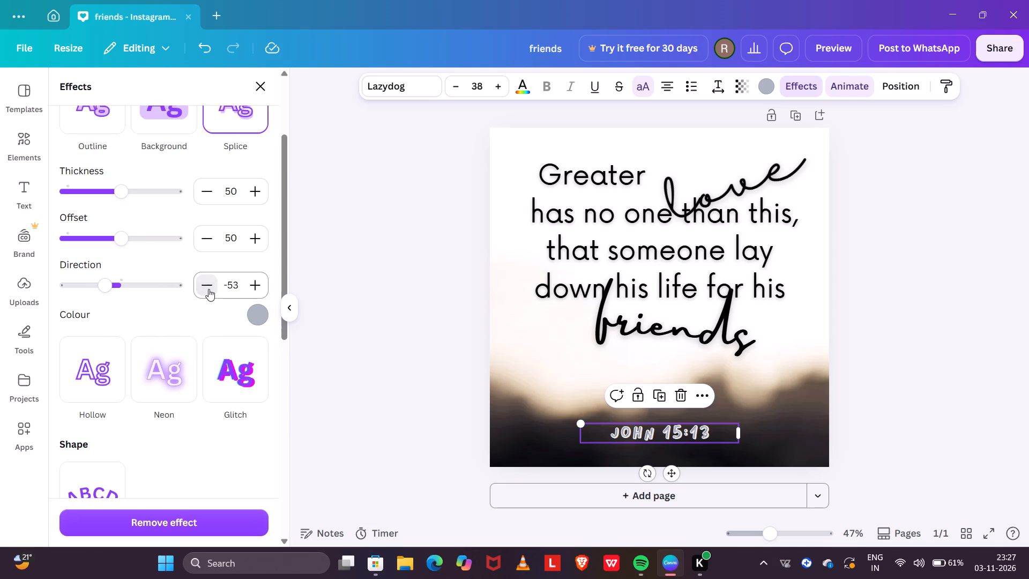
double_click(208, 289)
triple_click(251, 282)
triple_click(251, 283)
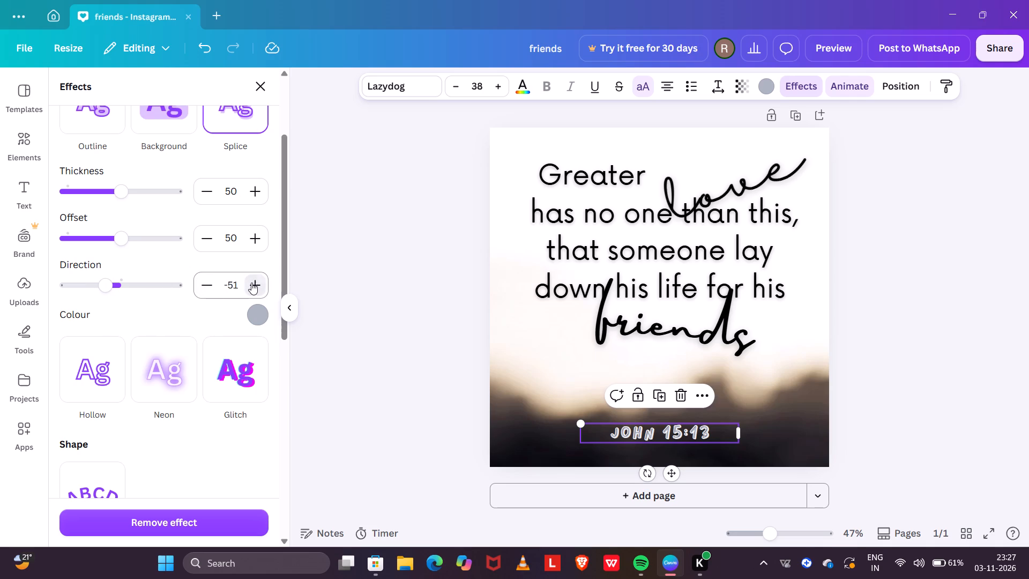
triple_click(251, 283)
click(251, 283)
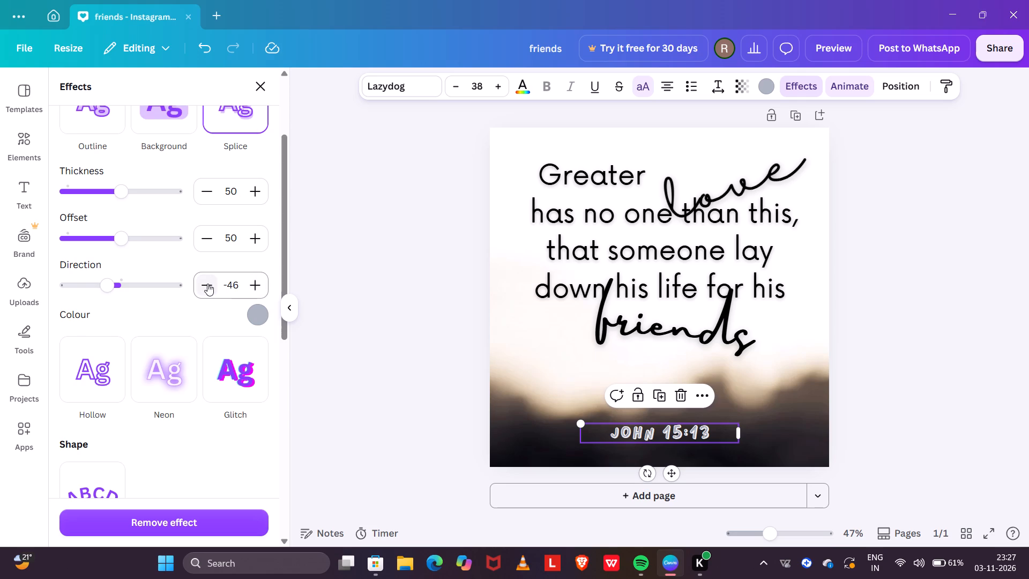
click(206, 285)
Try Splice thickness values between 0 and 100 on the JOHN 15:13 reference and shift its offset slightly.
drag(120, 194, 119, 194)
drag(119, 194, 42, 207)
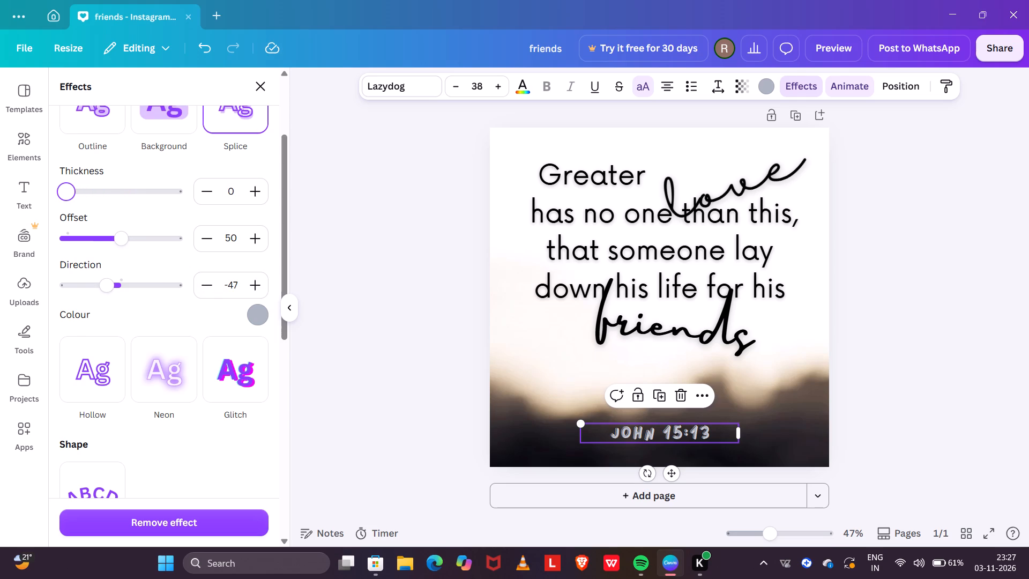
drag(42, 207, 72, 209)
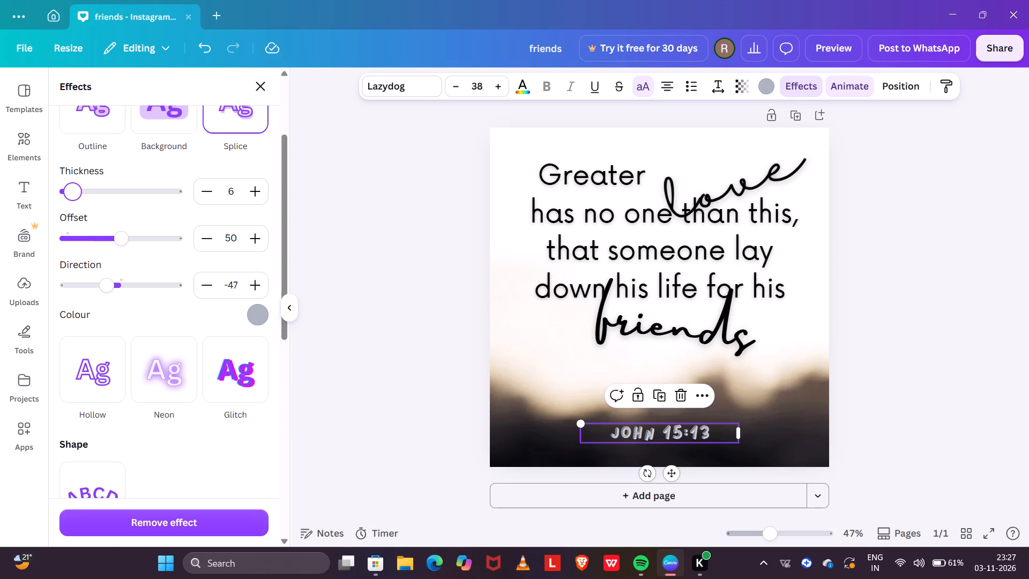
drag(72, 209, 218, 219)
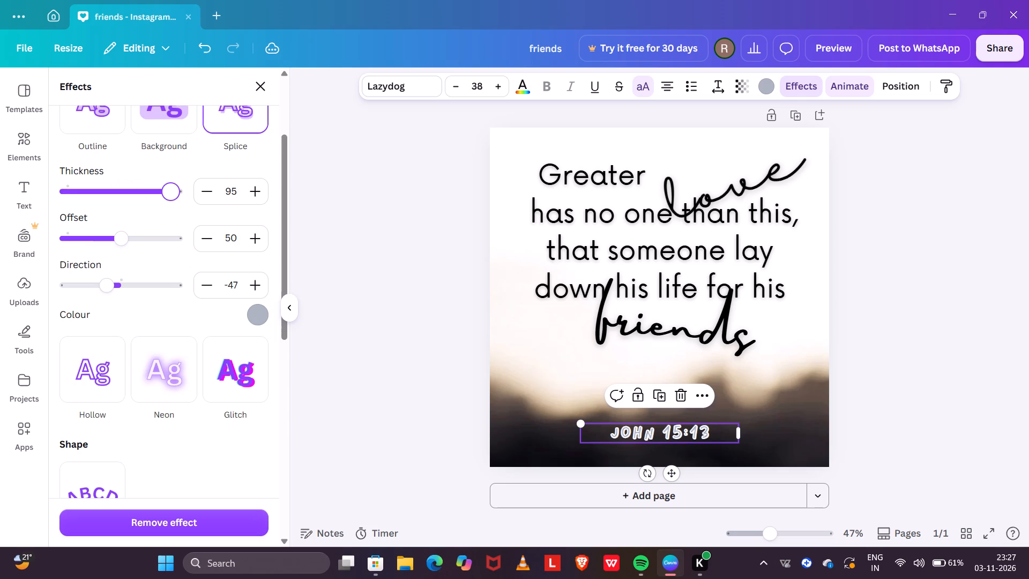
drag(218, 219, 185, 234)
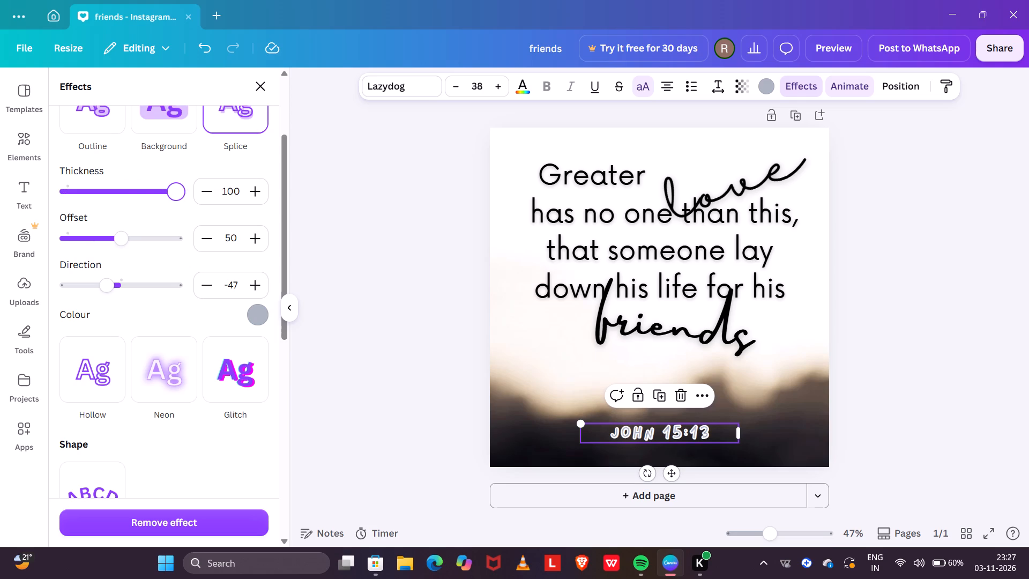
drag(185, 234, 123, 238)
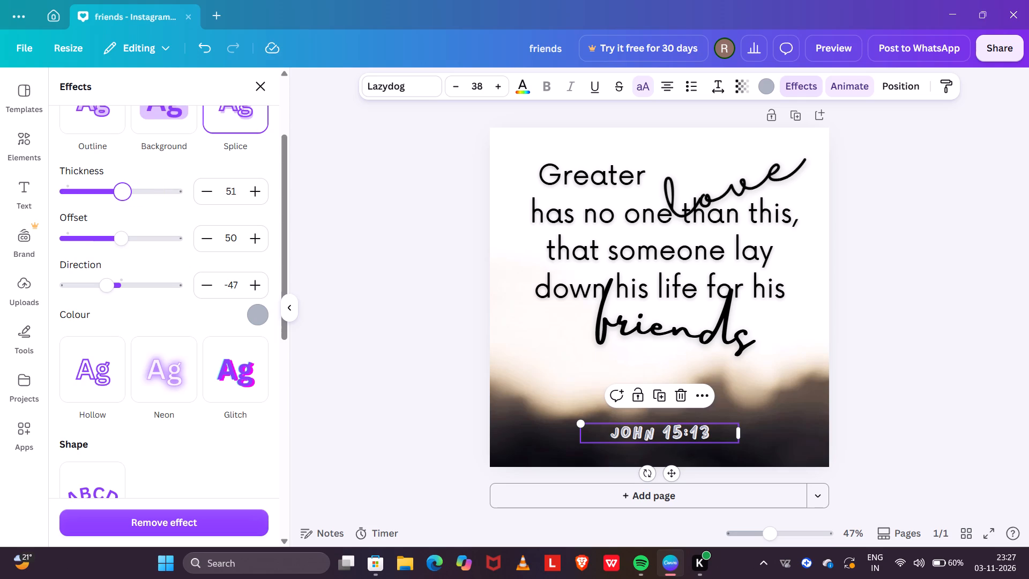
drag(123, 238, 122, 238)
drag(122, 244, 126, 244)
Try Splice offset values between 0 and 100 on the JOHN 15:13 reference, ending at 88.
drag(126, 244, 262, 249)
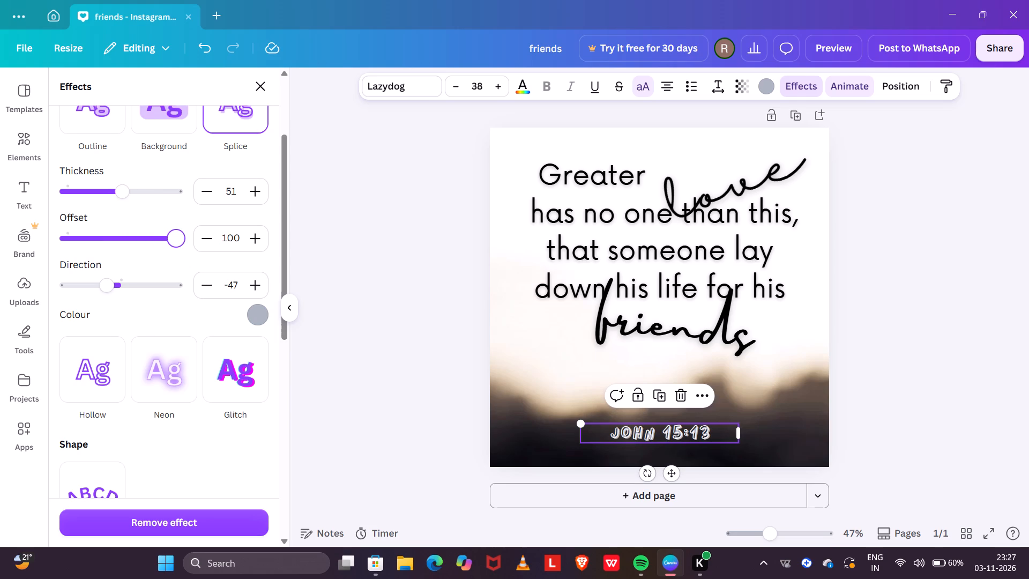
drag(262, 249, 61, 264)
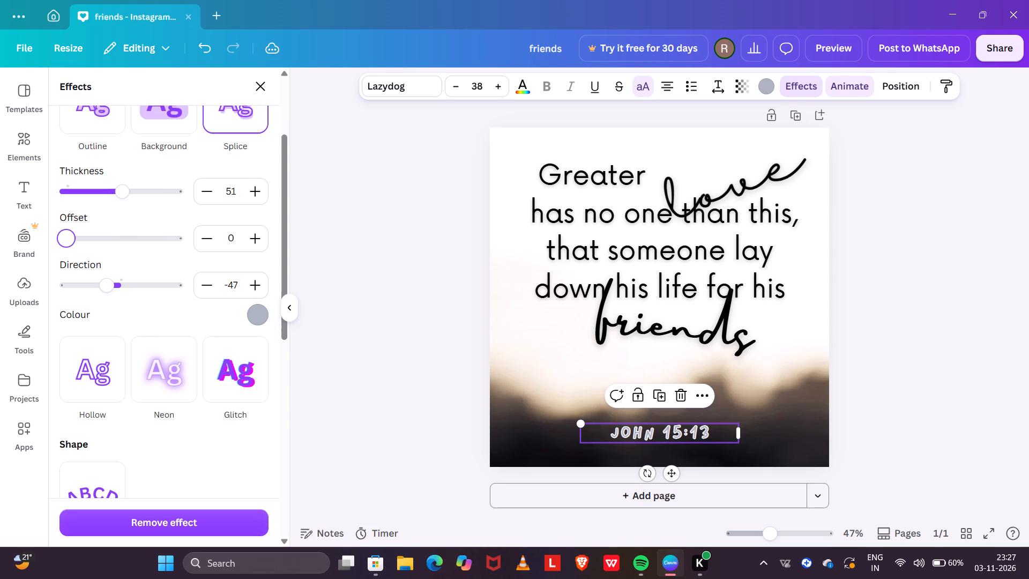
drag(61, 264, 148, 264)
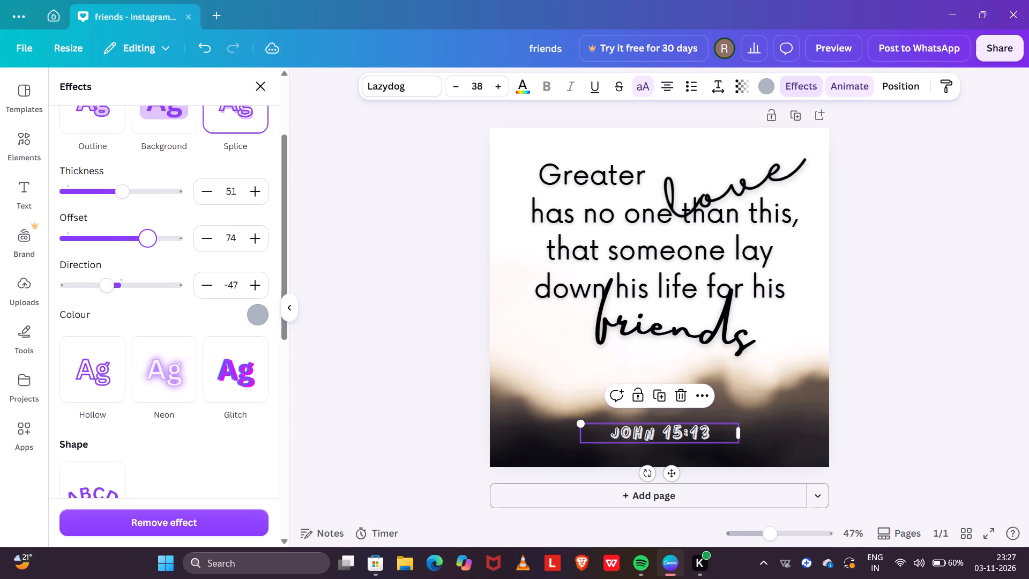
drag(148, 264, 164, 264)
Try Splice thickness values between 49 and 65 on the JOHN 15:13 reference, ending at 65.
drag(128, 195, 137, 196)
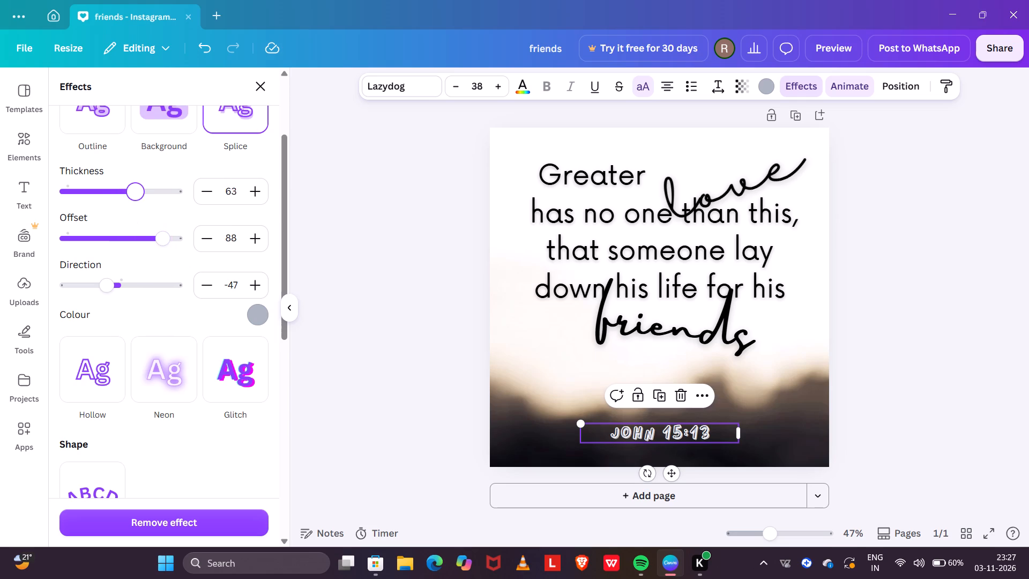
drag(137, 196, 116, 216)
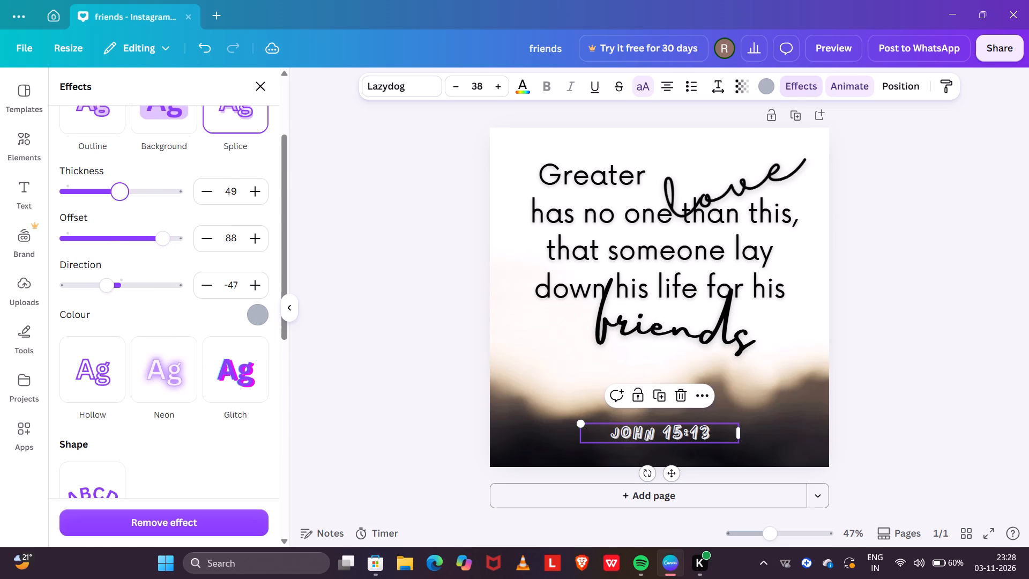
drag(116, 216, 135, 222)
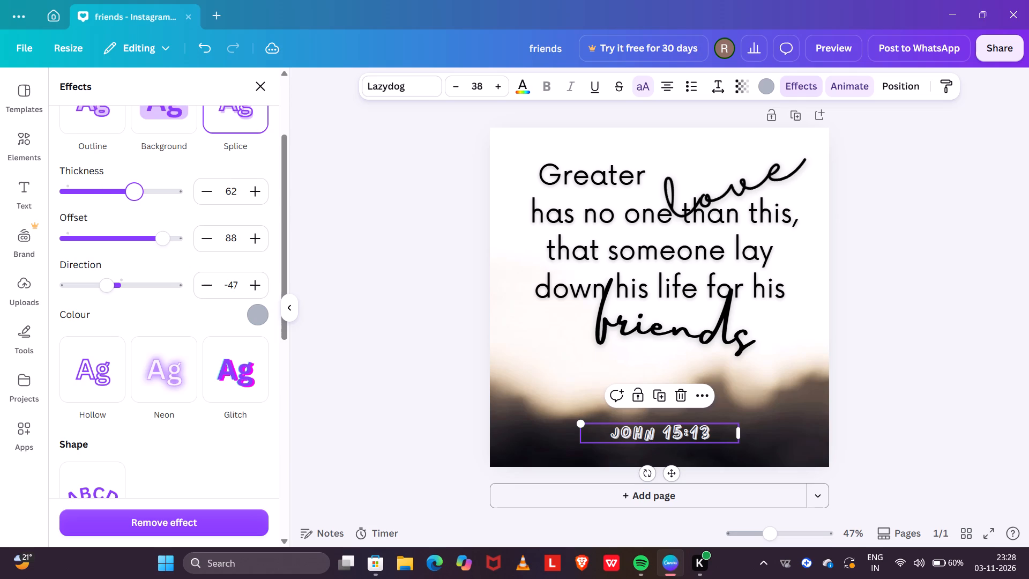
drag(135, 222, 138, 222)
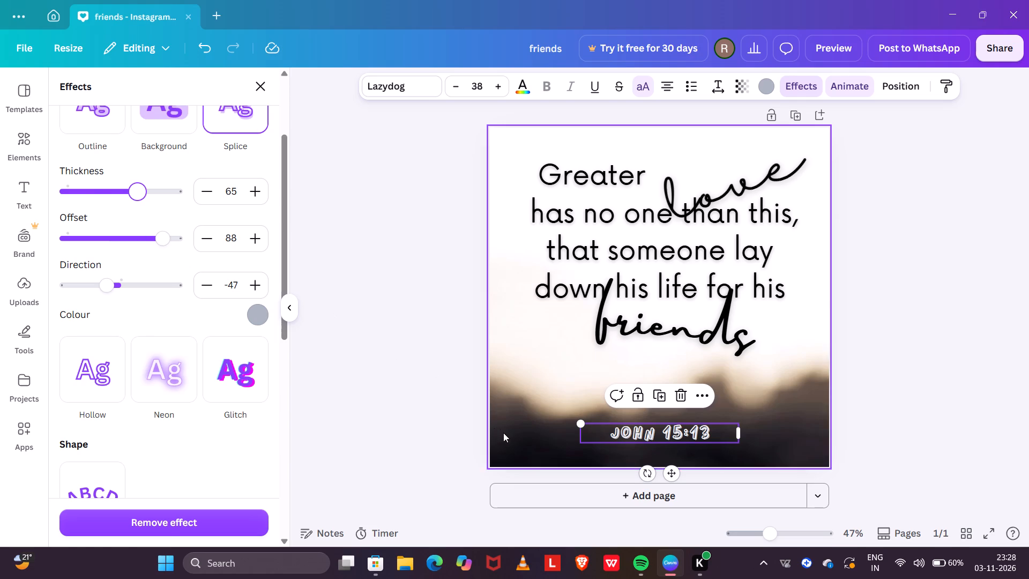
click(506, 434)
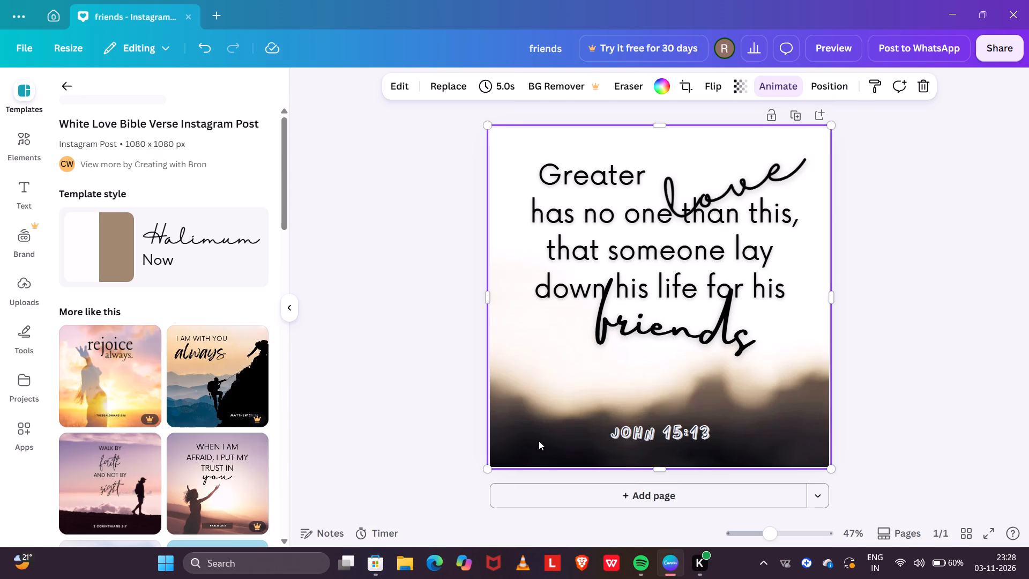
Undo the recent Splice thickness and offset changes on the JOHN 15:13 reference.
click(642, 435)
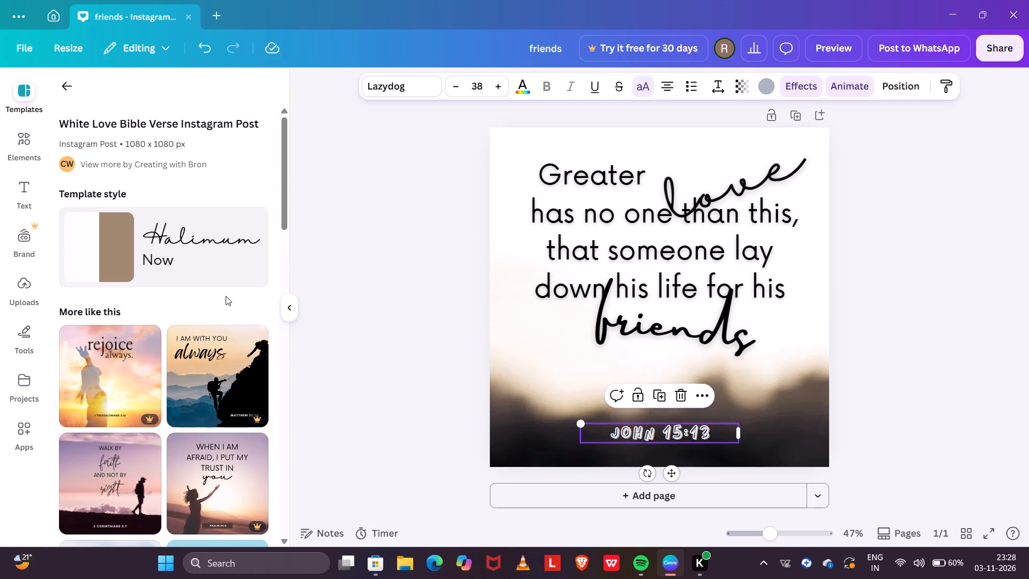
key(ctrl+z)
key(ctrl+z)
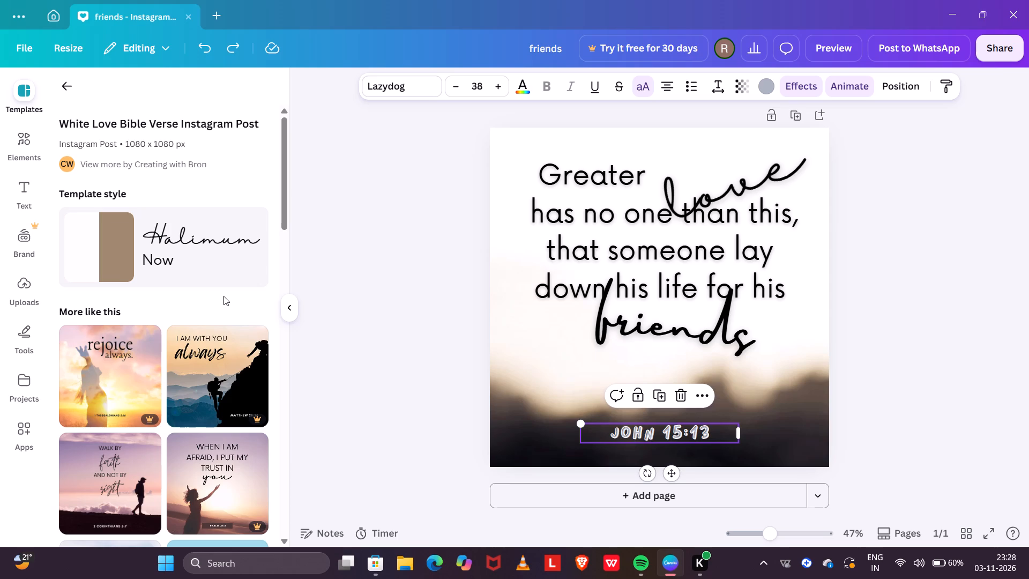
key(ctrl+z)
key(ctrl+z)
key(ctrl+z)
Reselect the JOHN 15:13 reference and reopen its text effect settings.
click(754, 429)
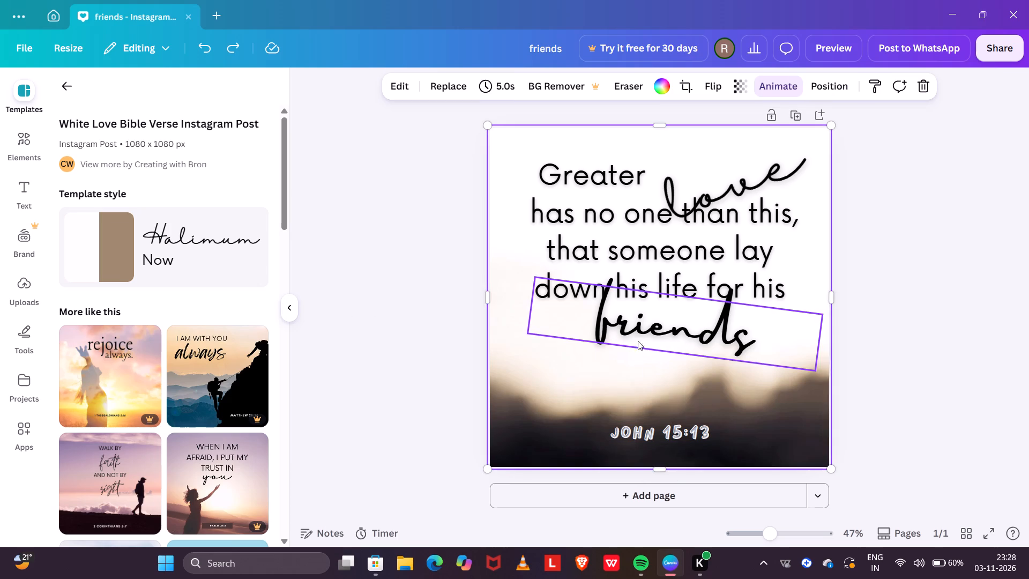
click(625, 418)
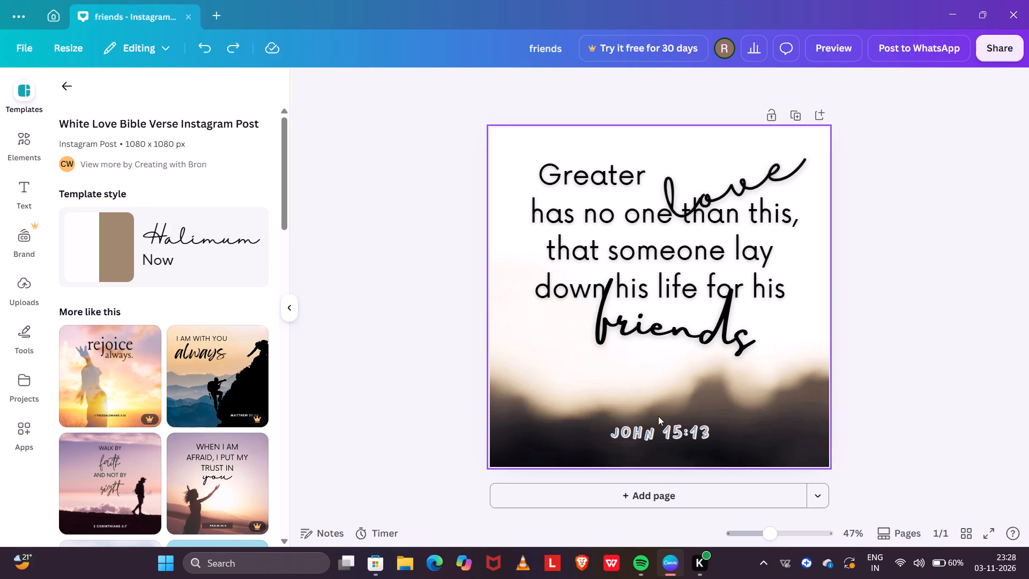
click(651, 425)
click(806, 93)
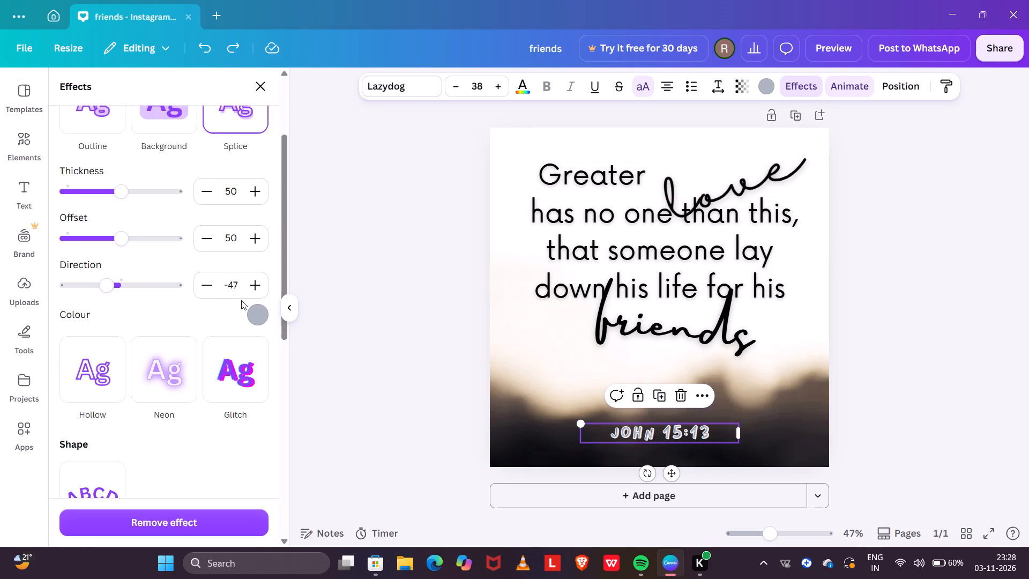
Try several default greys as the JOHN 15:13 reference's Splice colour, ending with the dark grey third from black.
click(262, 316)
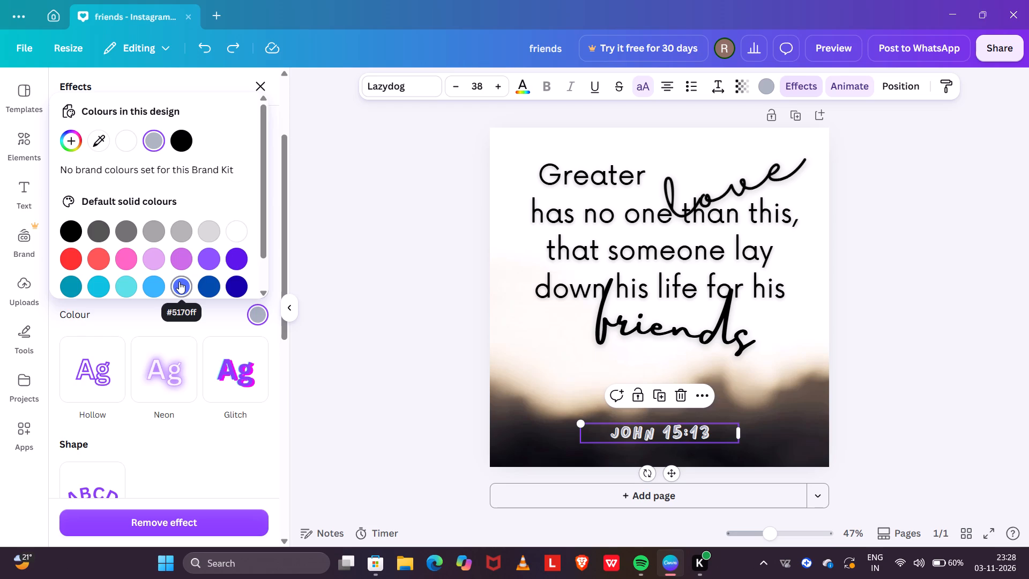
scroll(94, 265, down, 2)
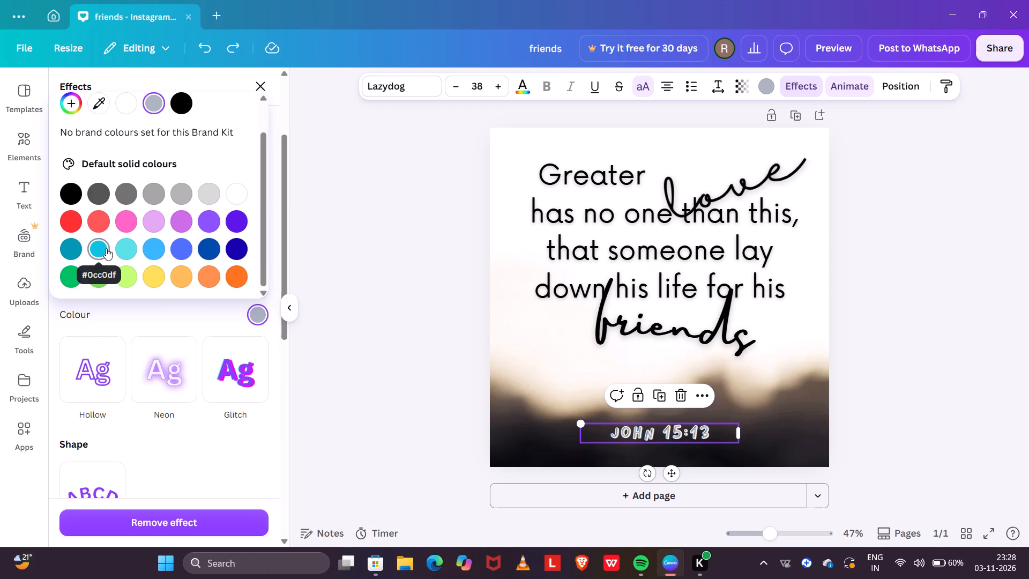
click(207, 185)
click(183, 186)
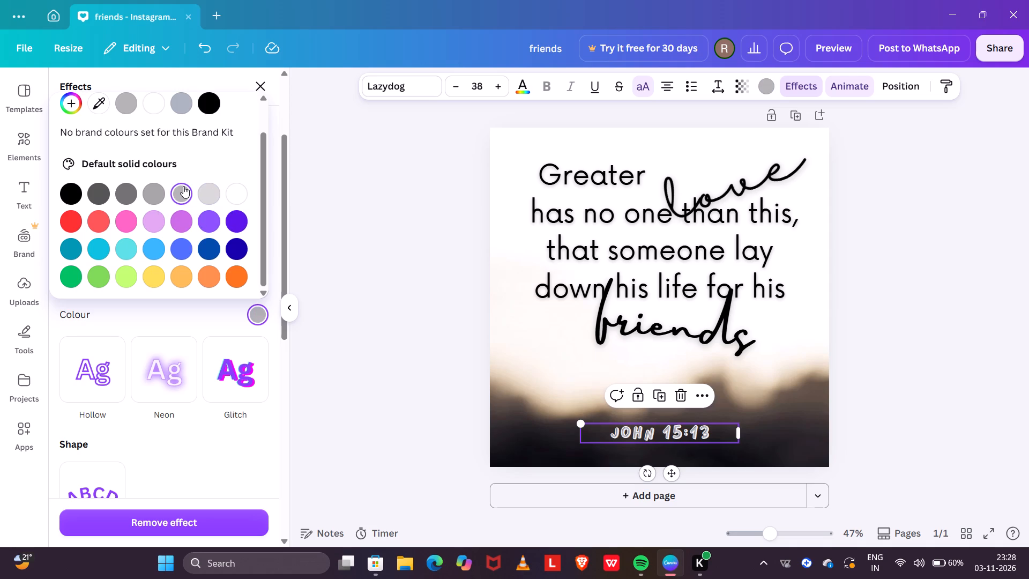
click(155, 193)
click(123, 193)
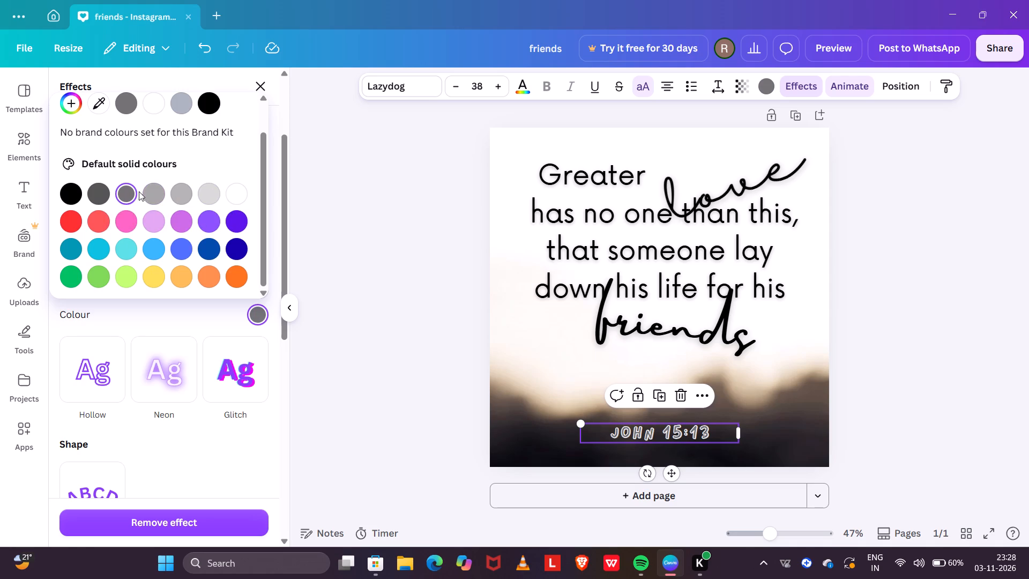
click(530, 447)
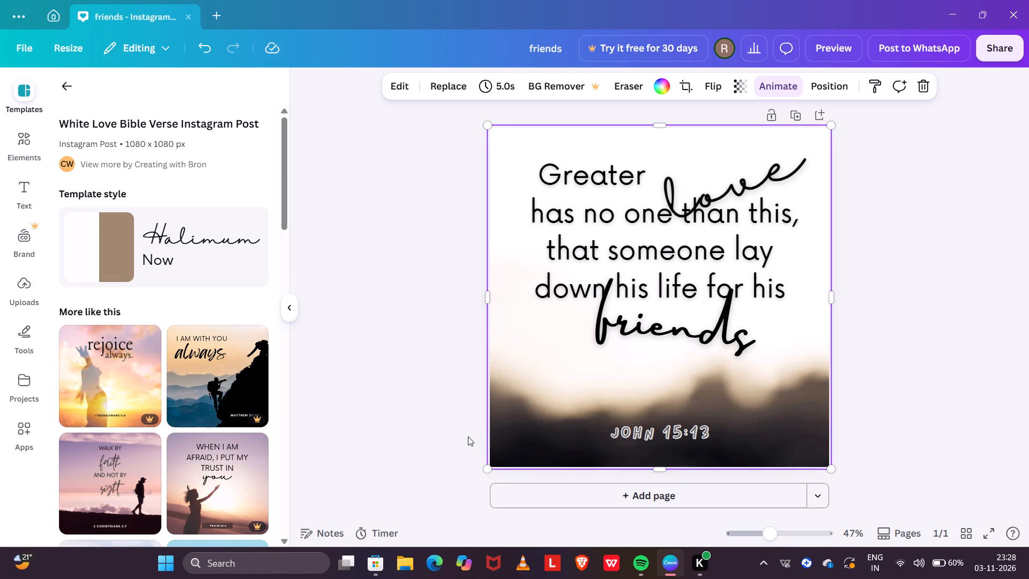
Set the font size of the JOHN 15:13 reference to 45.
click(652, 432)
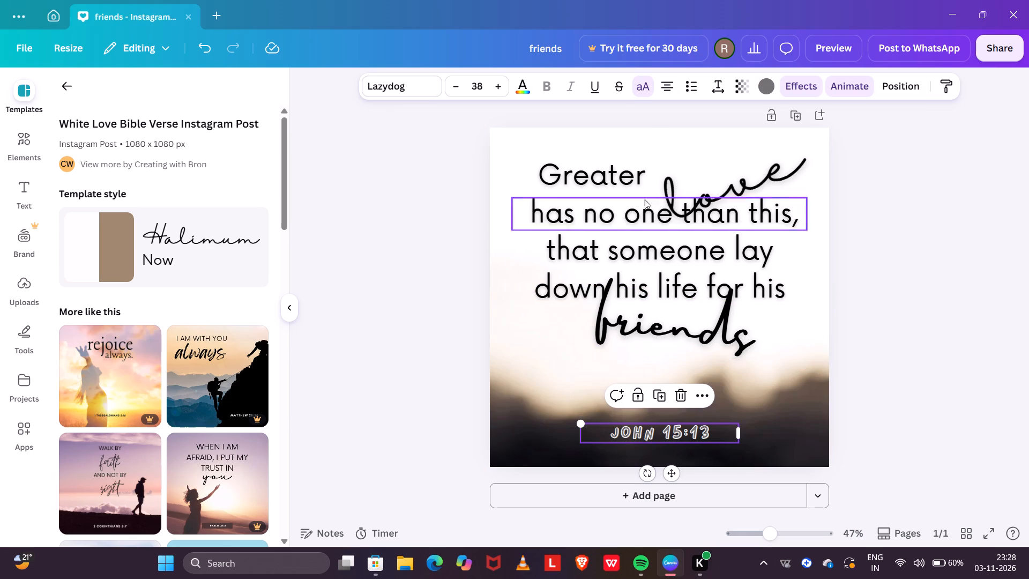
click(486, 91)
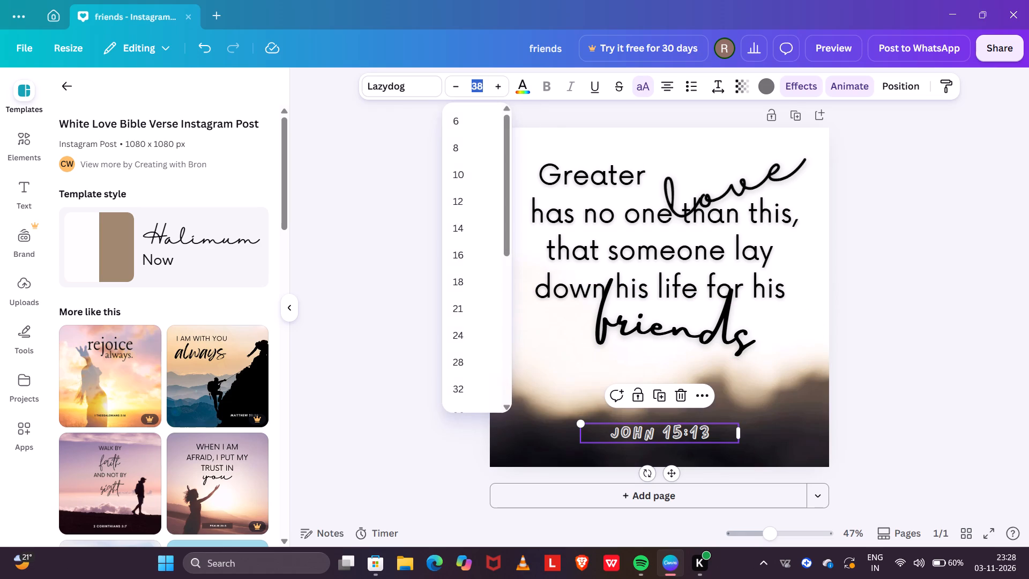
text(45)
click(538, 406)
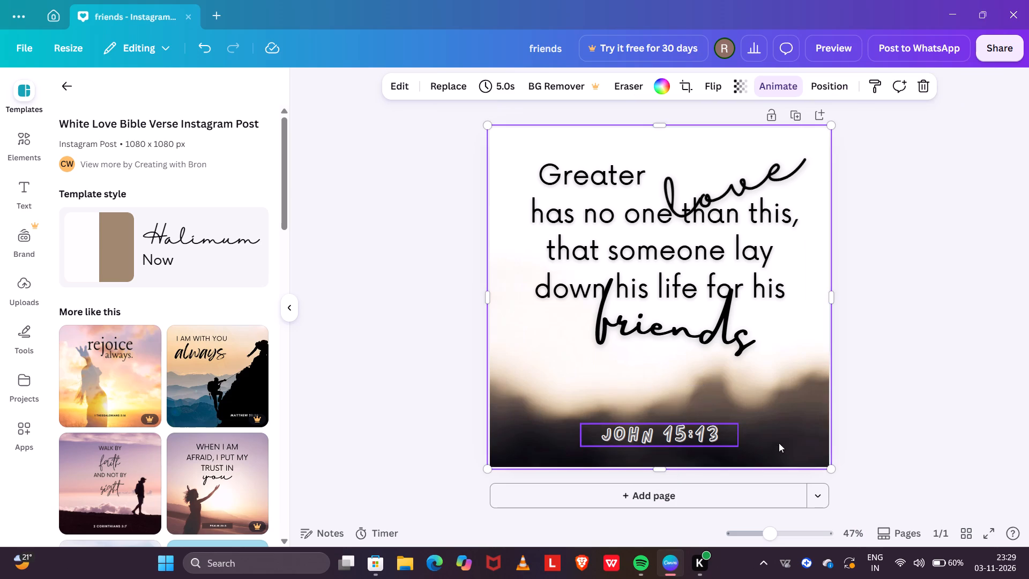
click(852, 402)
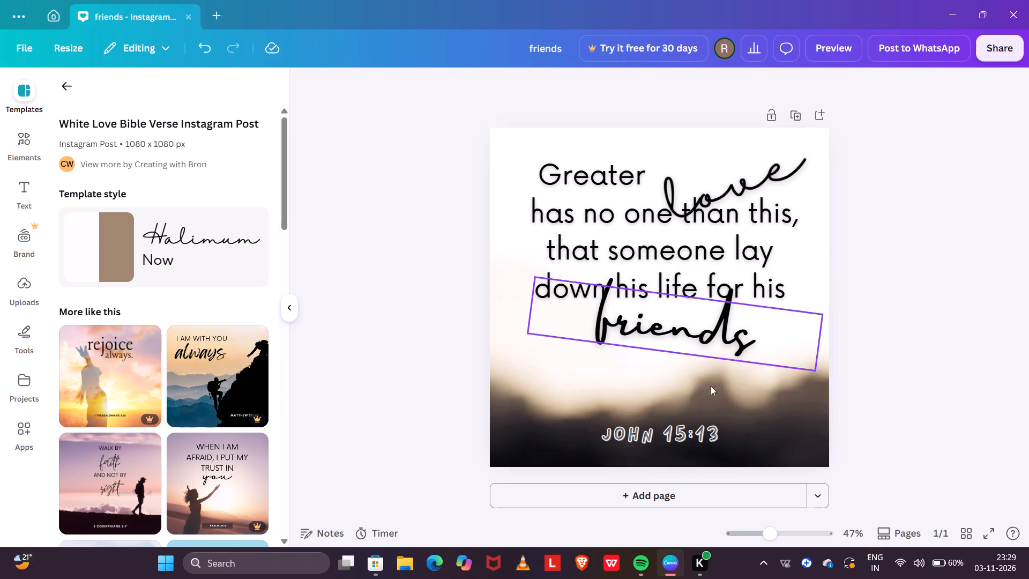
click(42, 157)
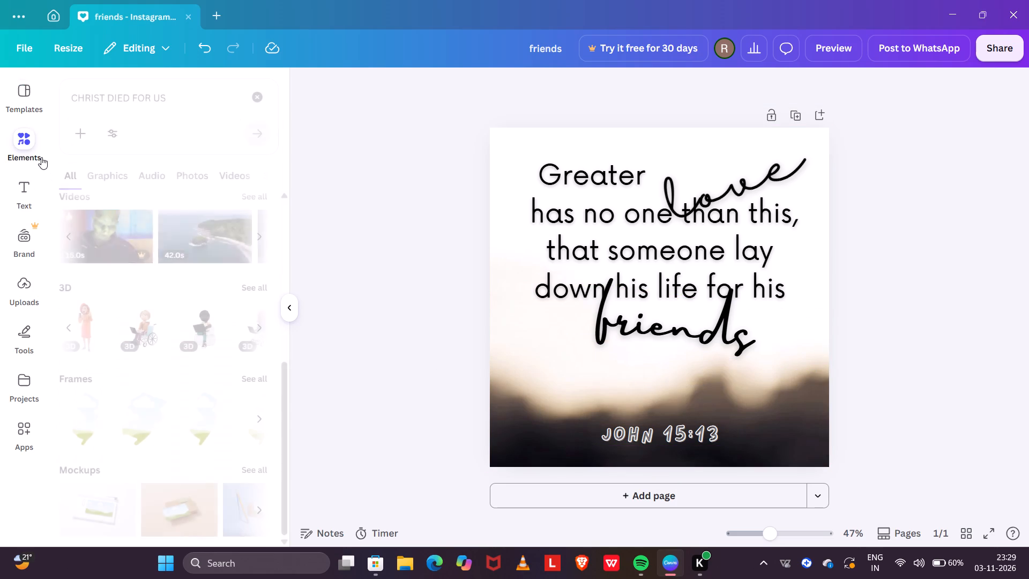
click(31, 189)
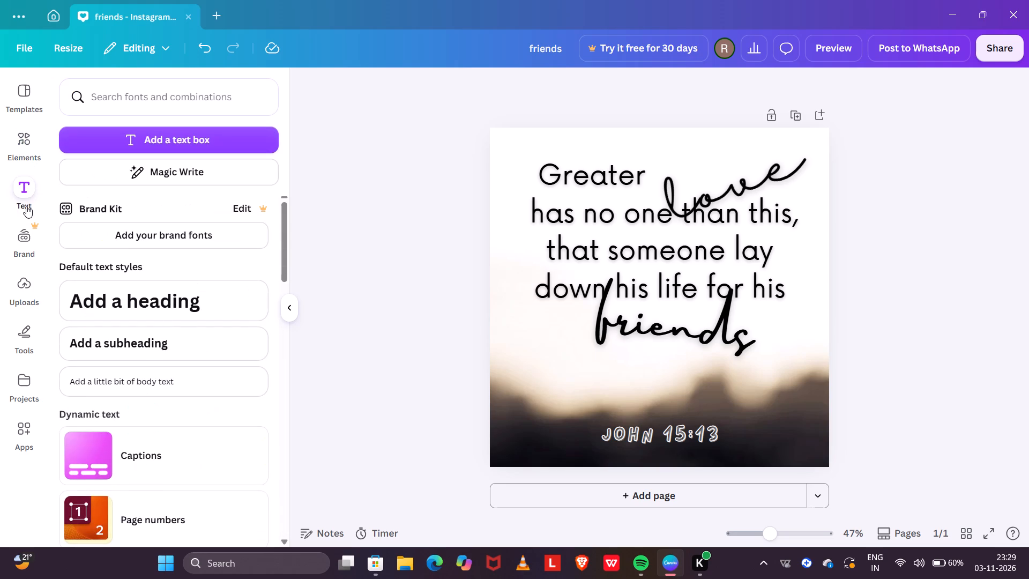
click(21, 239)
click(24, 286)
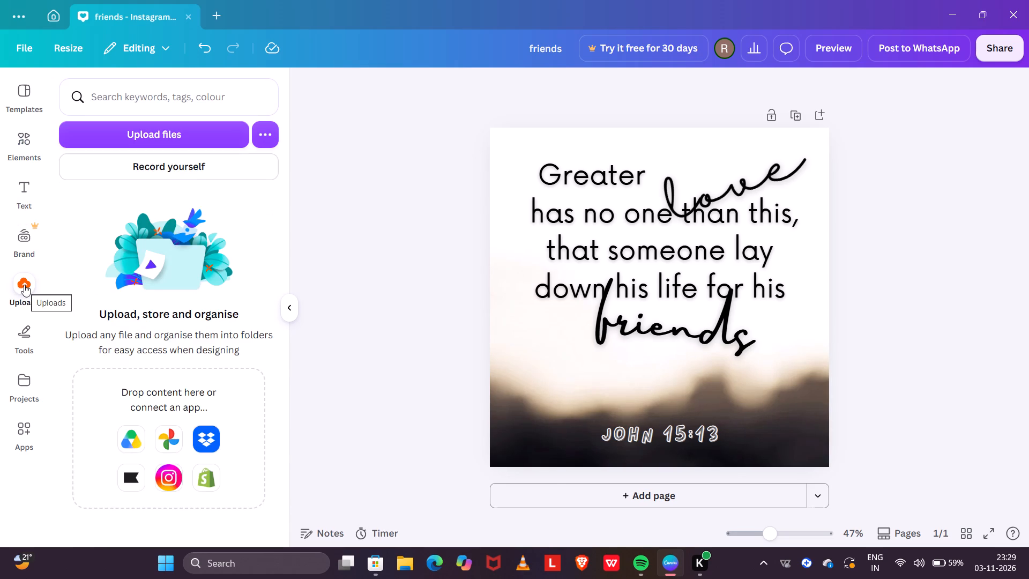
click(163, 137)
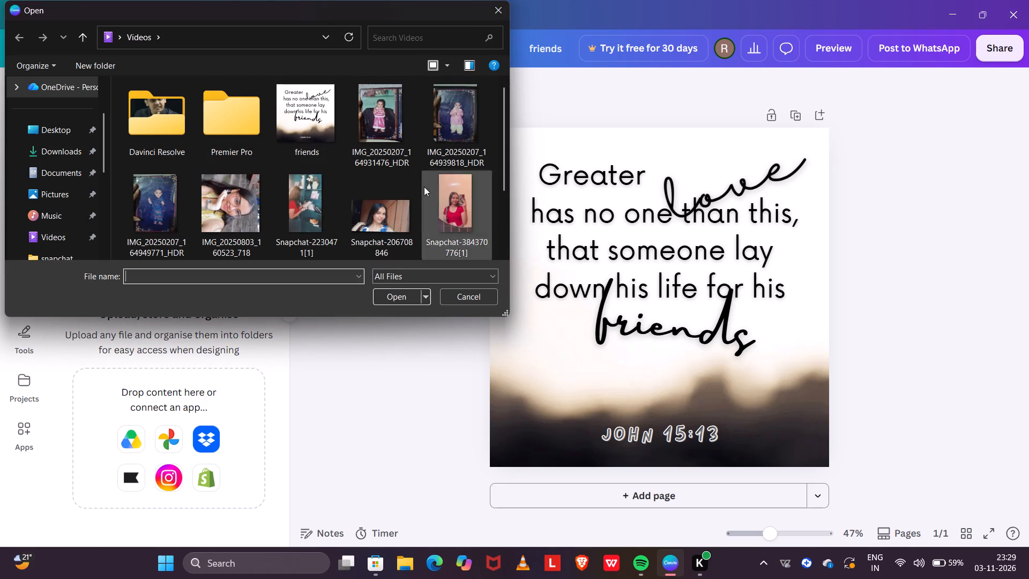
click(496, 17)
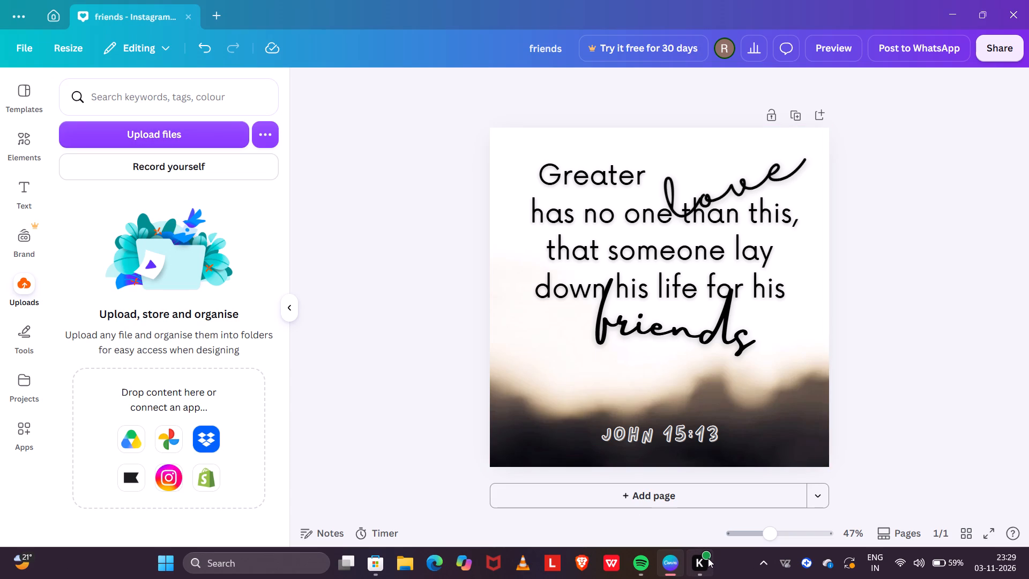